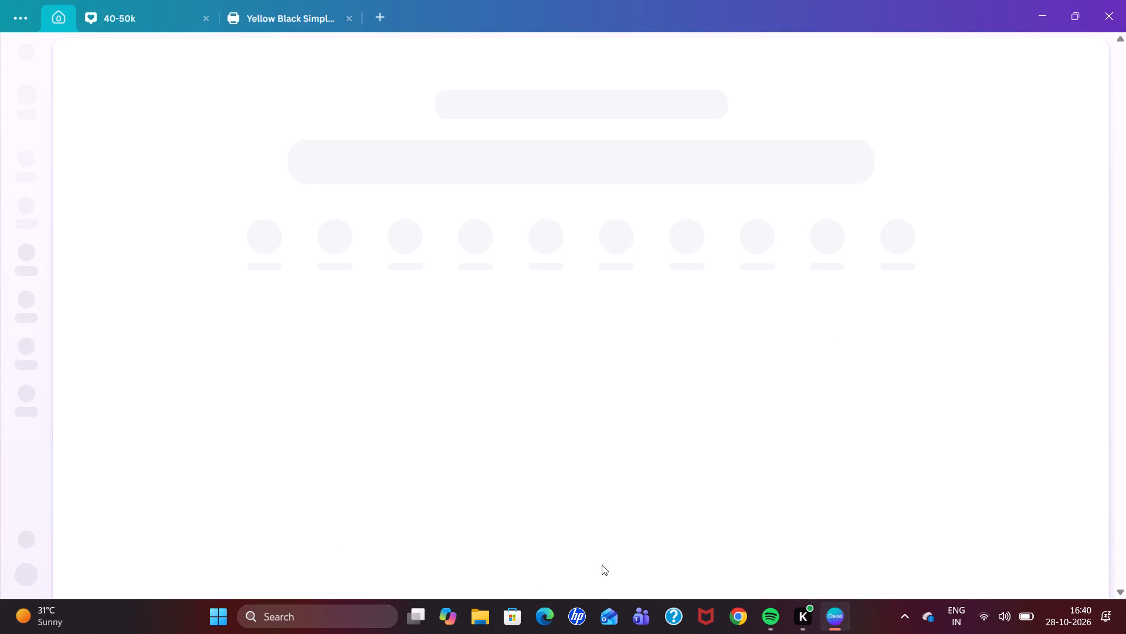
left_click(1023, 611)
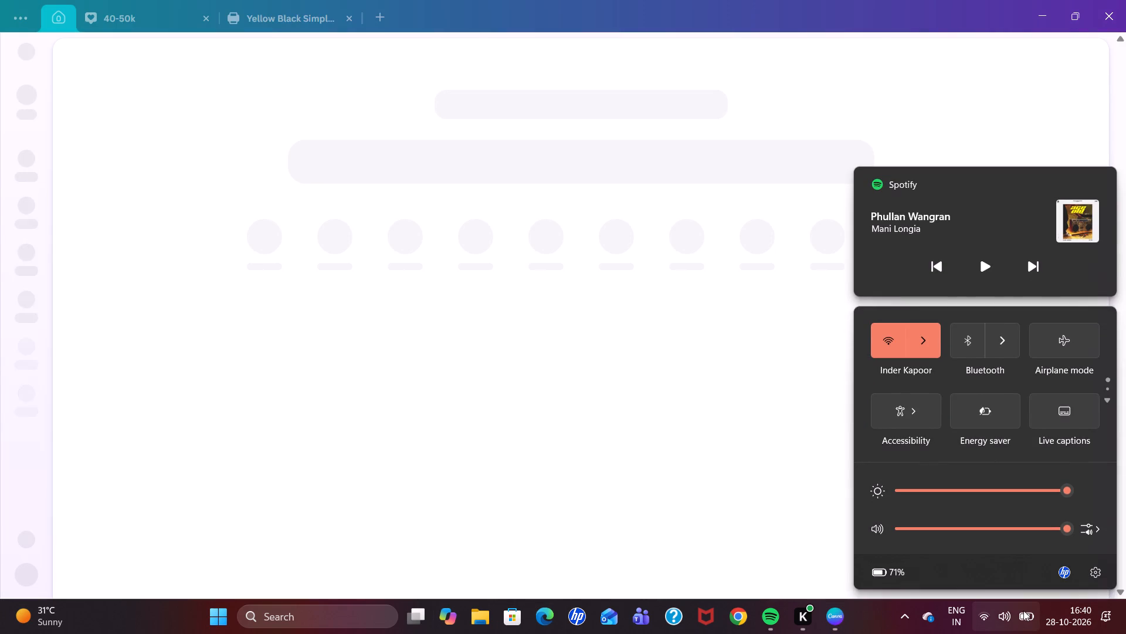
Lower the screen brightness to slightly under half and close the quick settings.
left_click(969, 488)
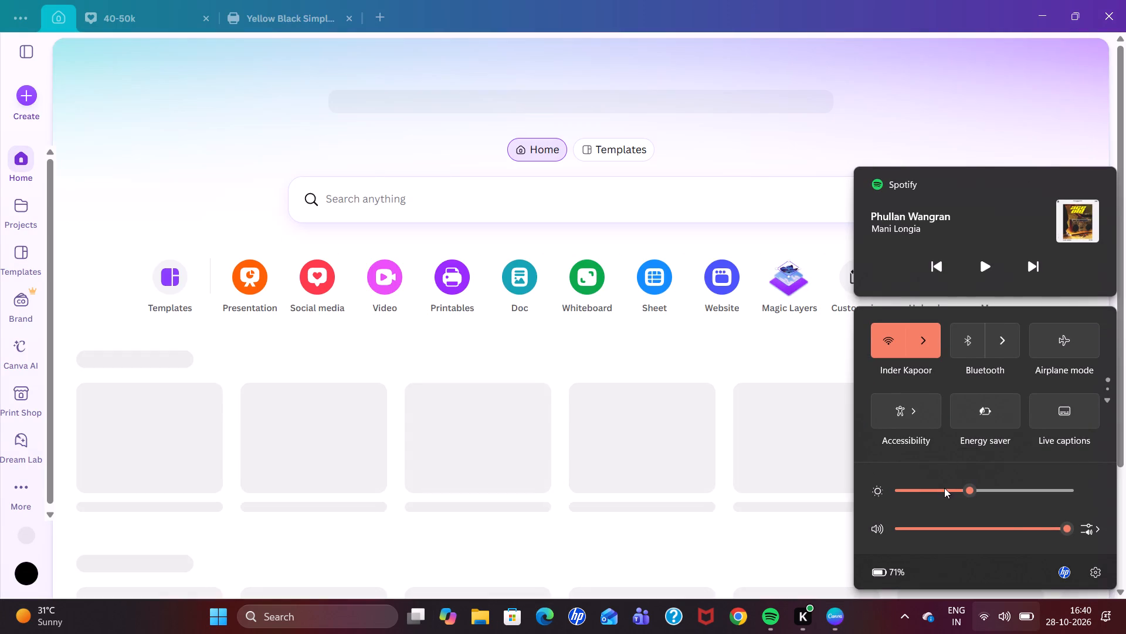
left_click(487, 360)
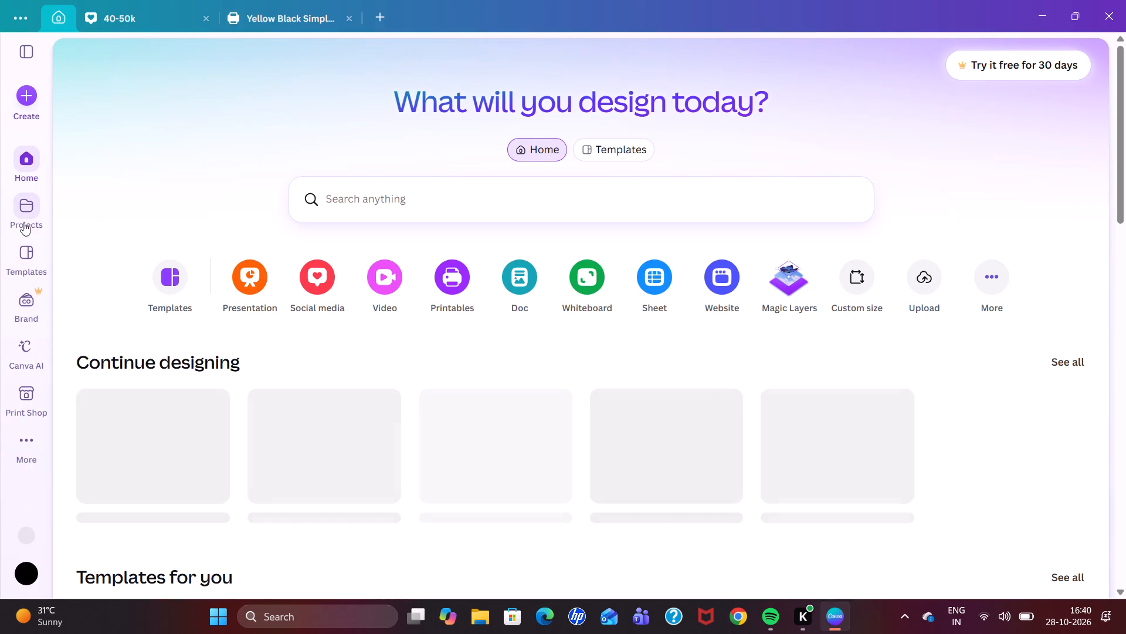
Go to the template library and open its Business Card category.
left_click(23, 222)
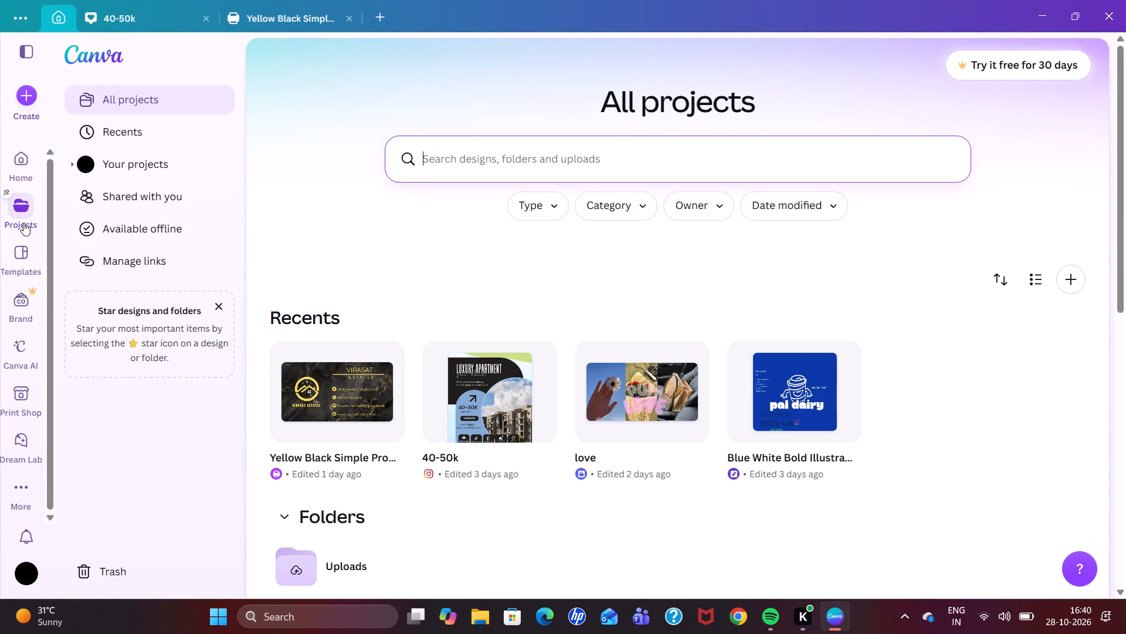
left_click(14, 262)
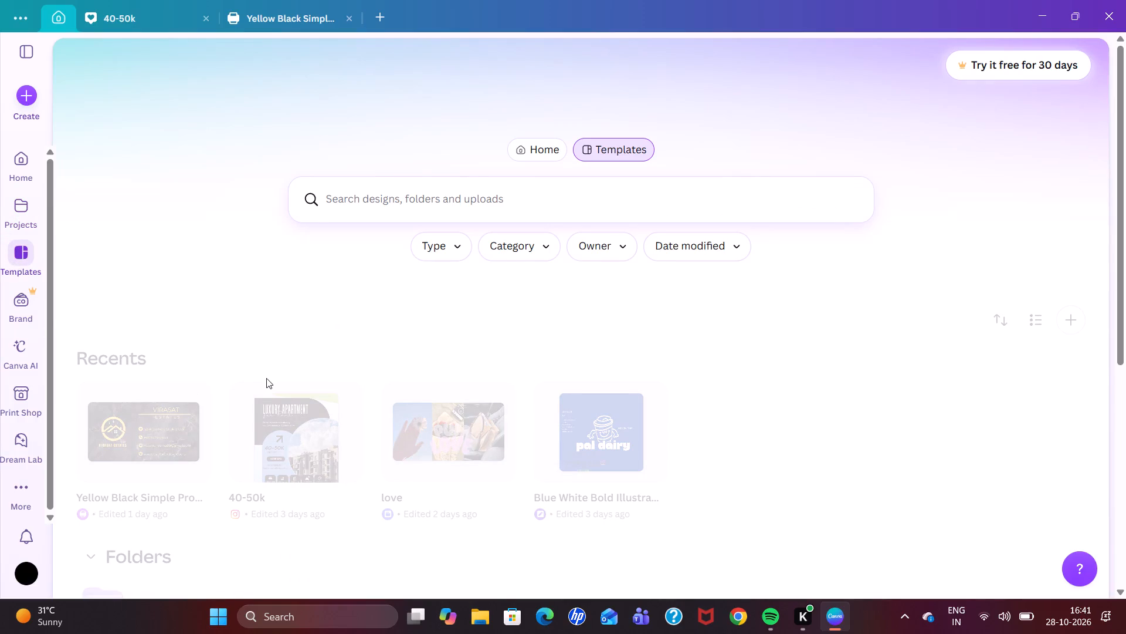
scroll(456, 376, "down", 1)
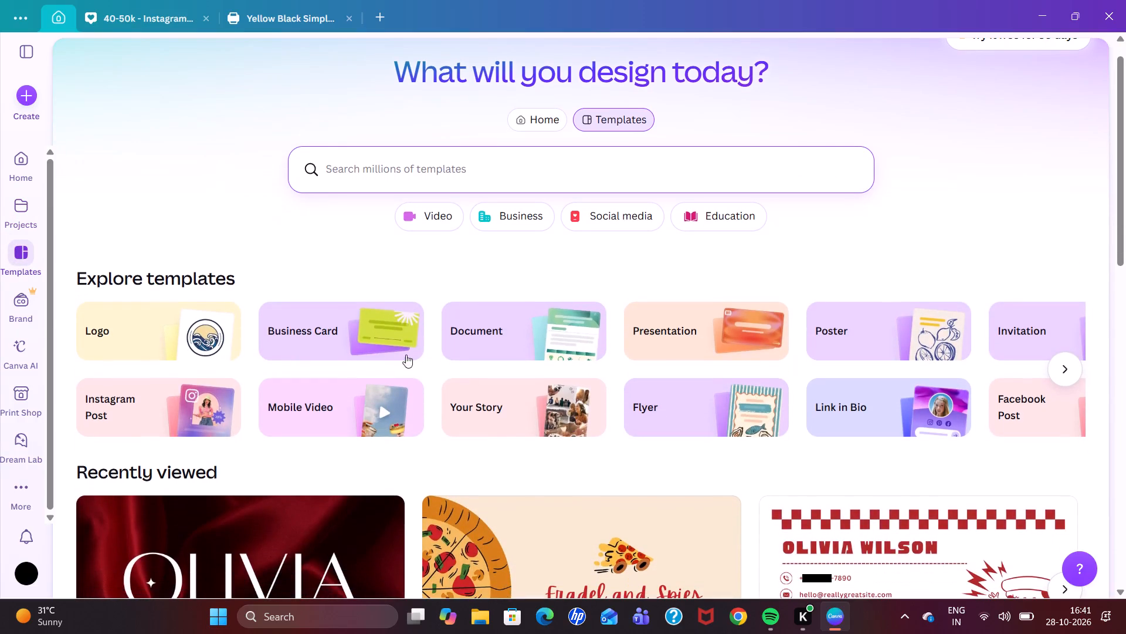
left_click(408, 340)
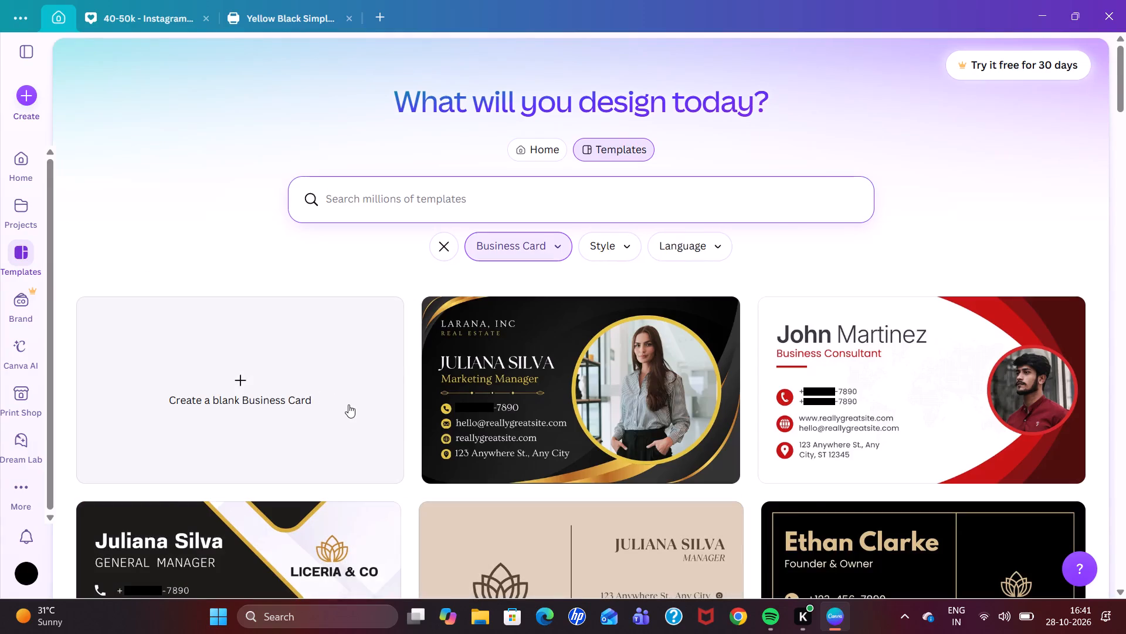
Browse the business card templates and compare their layouts and styles to find a suitable design.
scroll(348, 404, "down", 1)
scroll(136, 381, "down", 6)
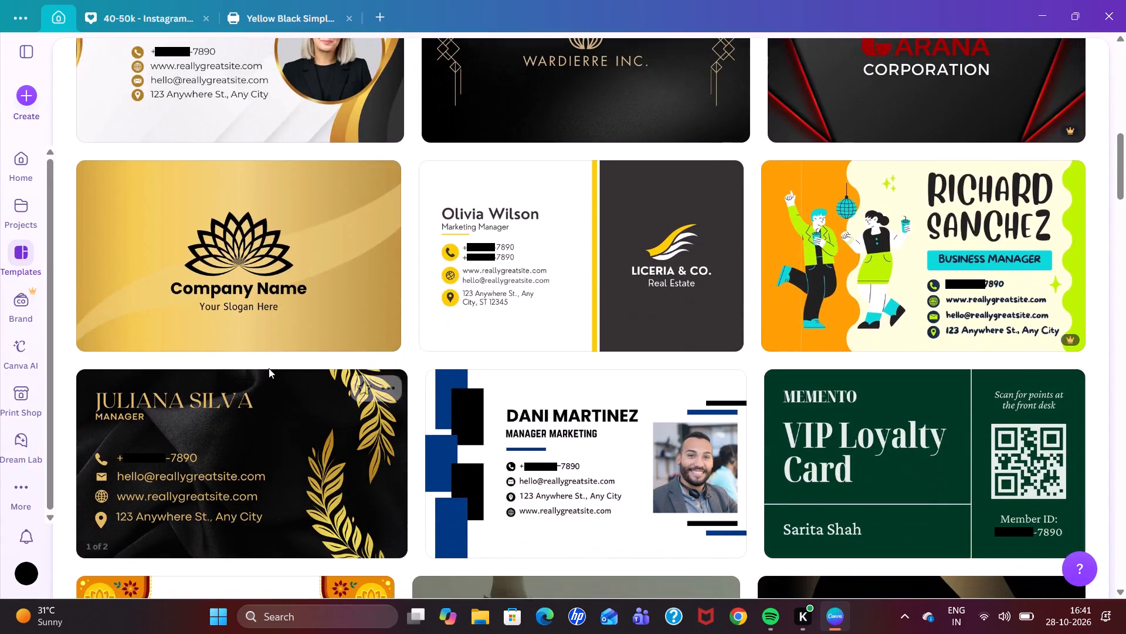
scroll(269, 368, "down", 1)
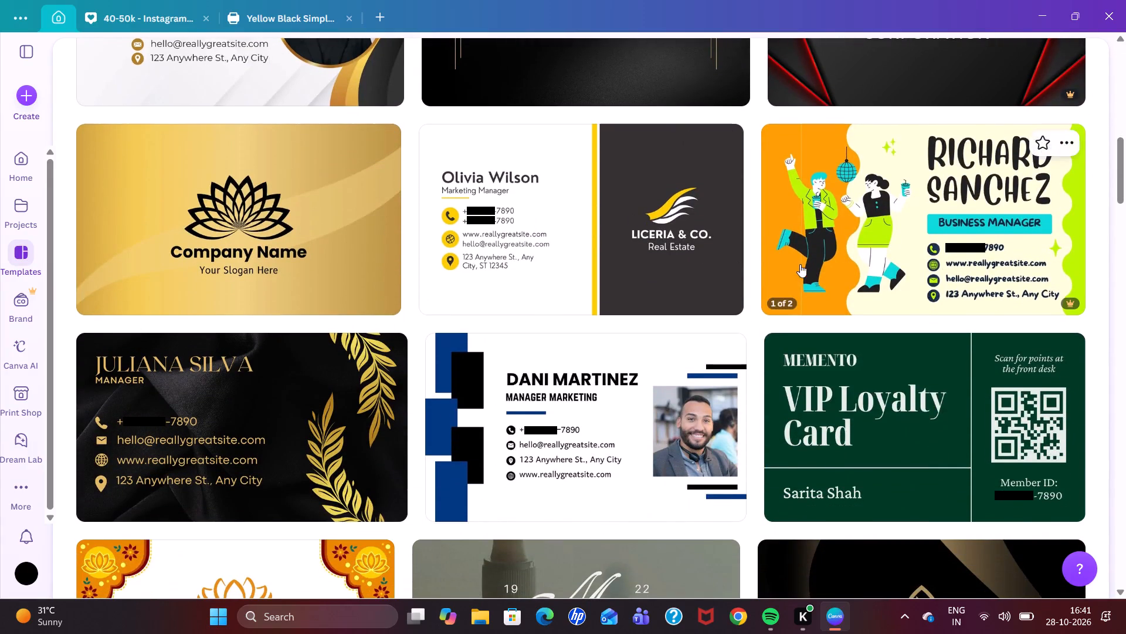
scroll(663, 302, "up", 1)
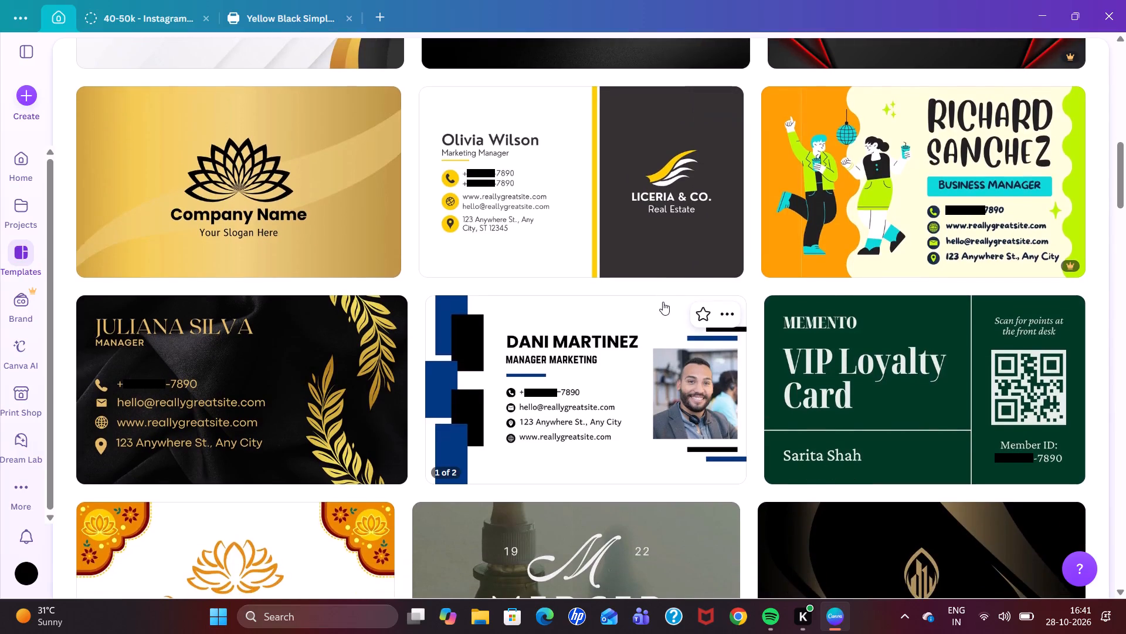
scroll(663, 302, "up", 1)
scroll(663, 302, "down", 1)
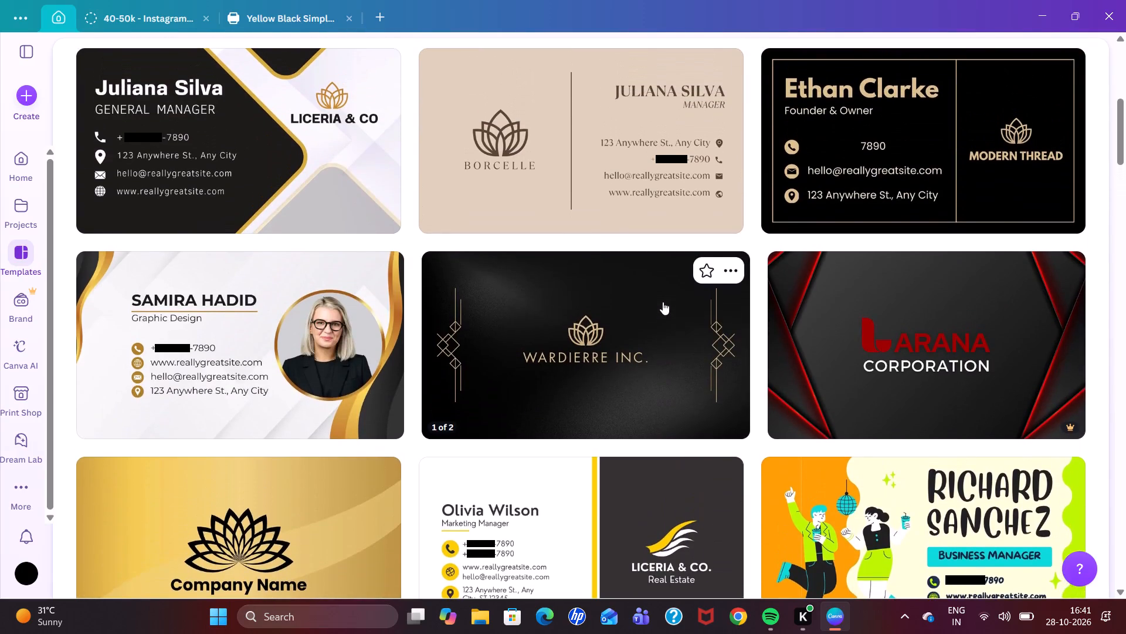
scroll(663, 302, "down", 1)
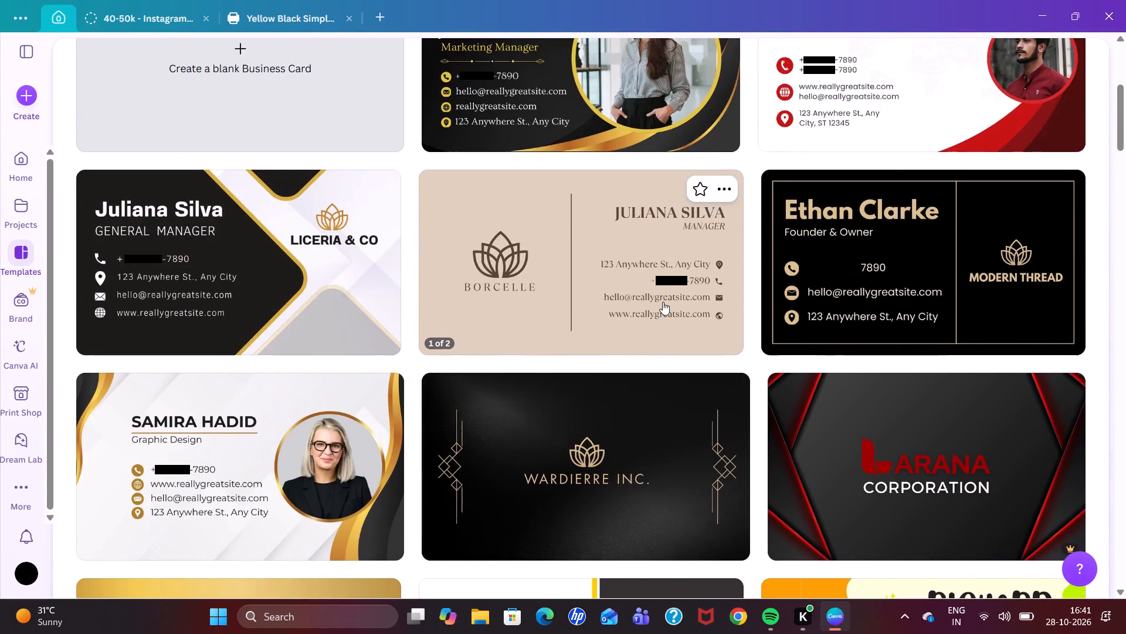
Browse the business card template gallery, comparing layouts, colours and styles to find a suitable design.
scroll(663, 302, "down", 2)
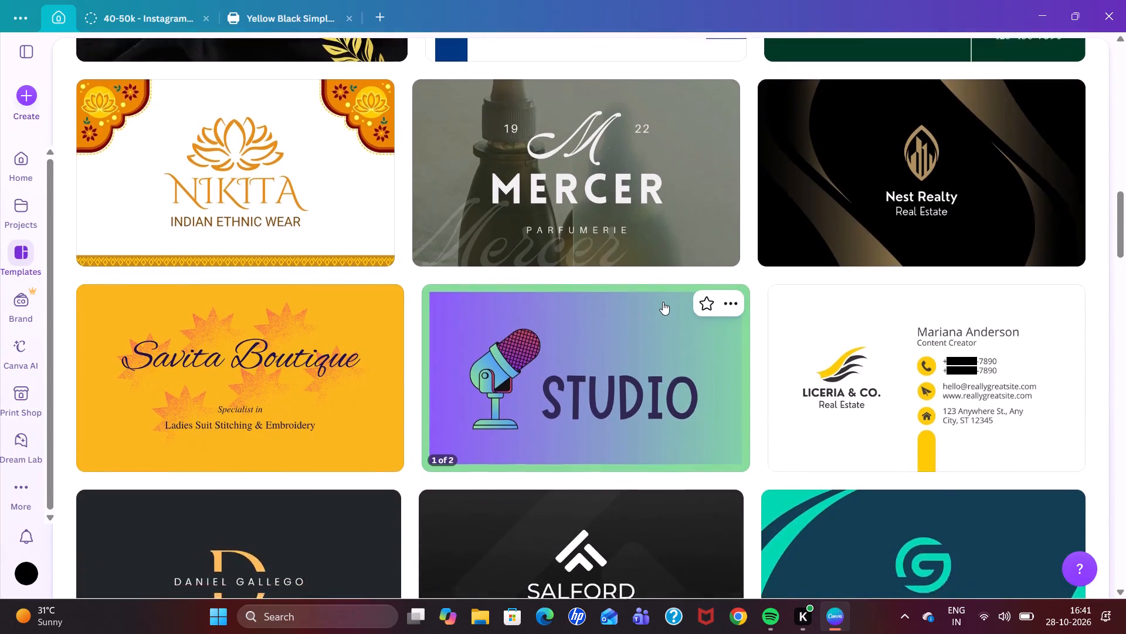
scroll(663, 302, "down", 1)
scroll(718, 402, "down", 2)
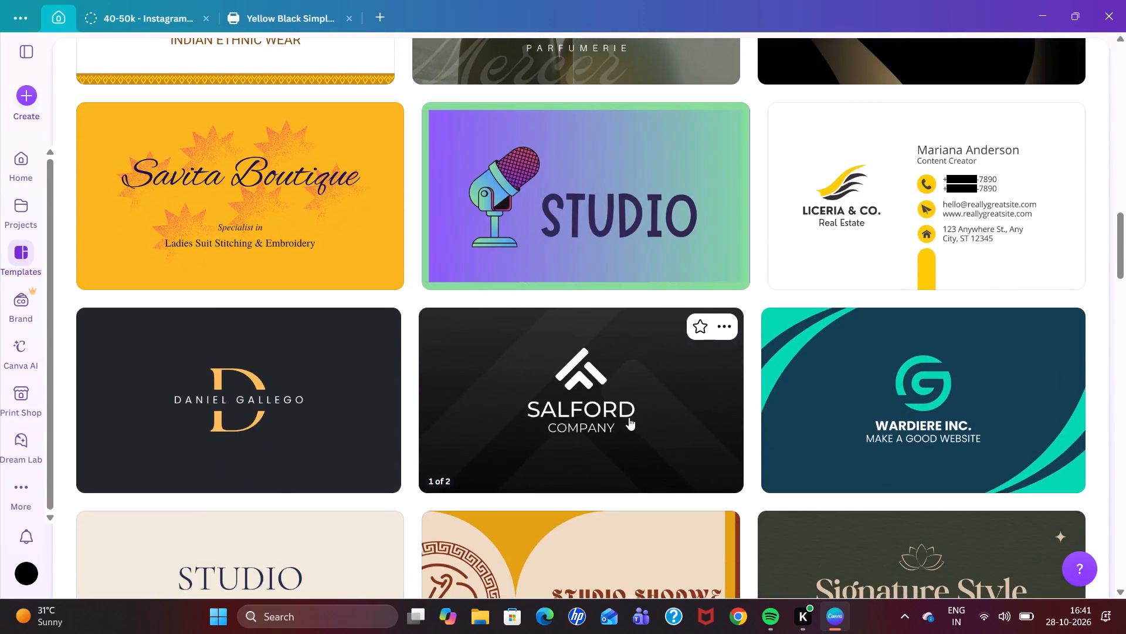
scroll(547, 431, "down", 3)
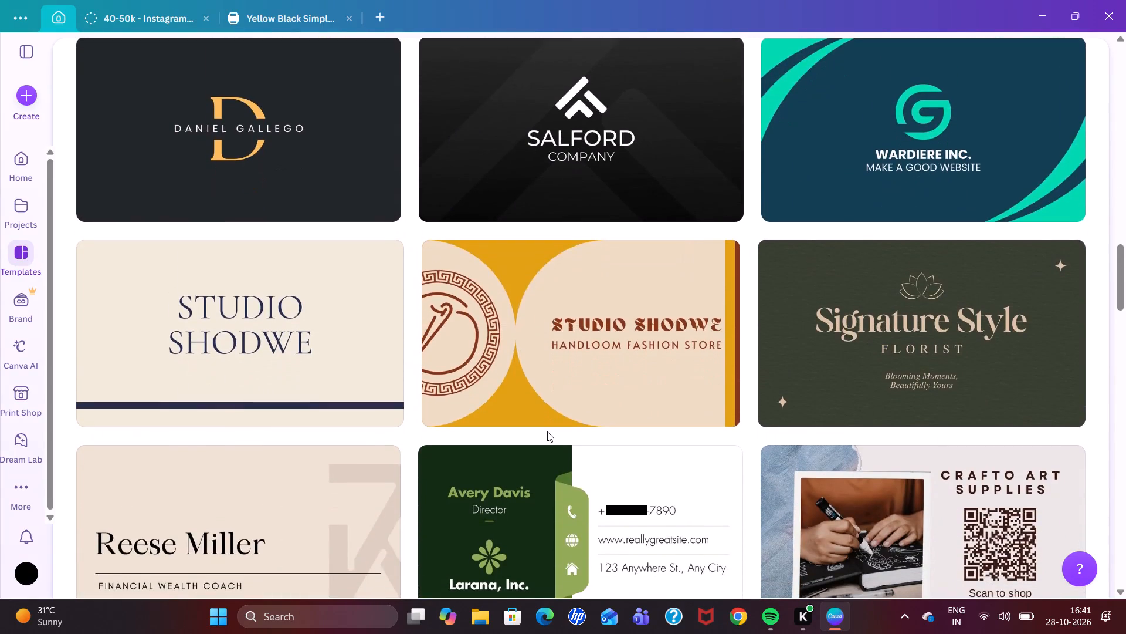
scroll(754, 366, "down", 1)
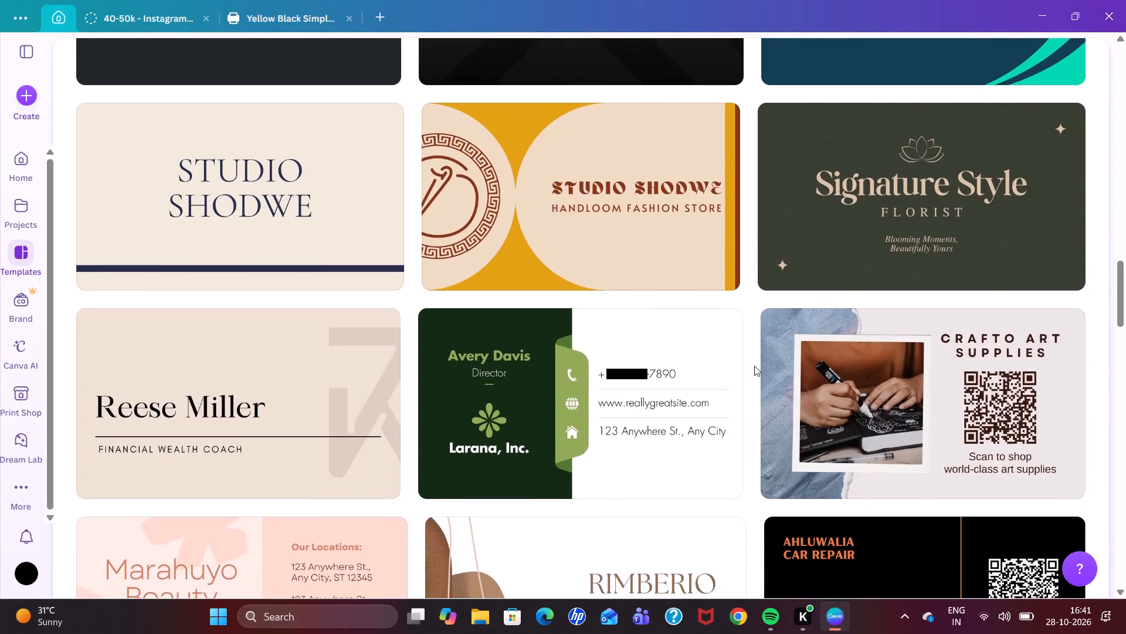
scroll(481, 472, "down", 2)
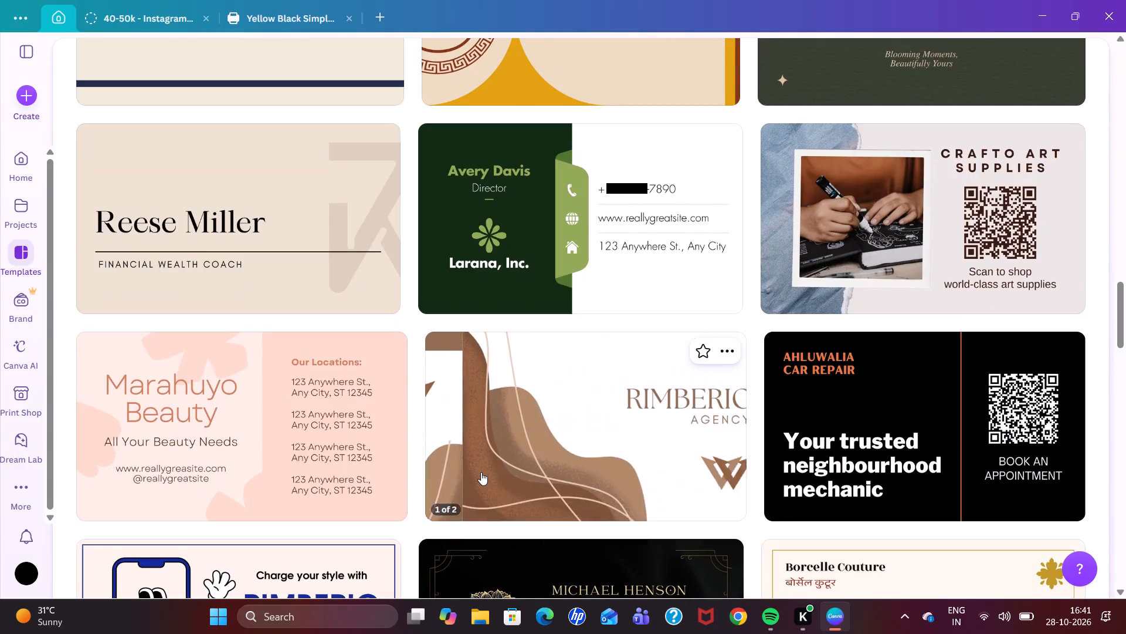
scroll(481, 472, "down", 5)
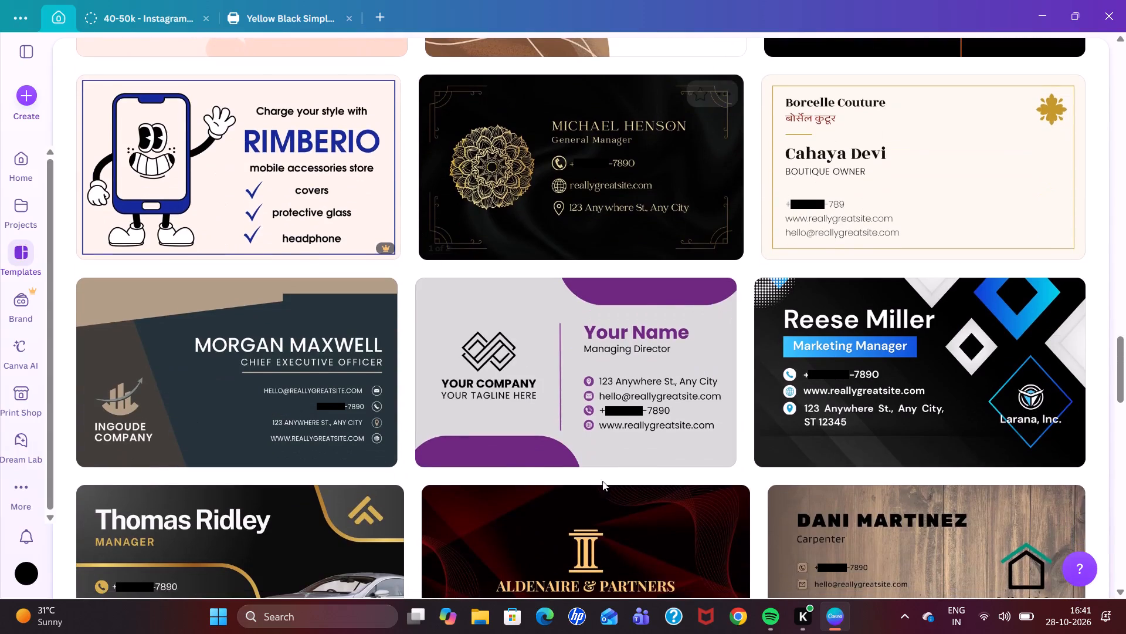
scroll(721, 341, "down", 3)
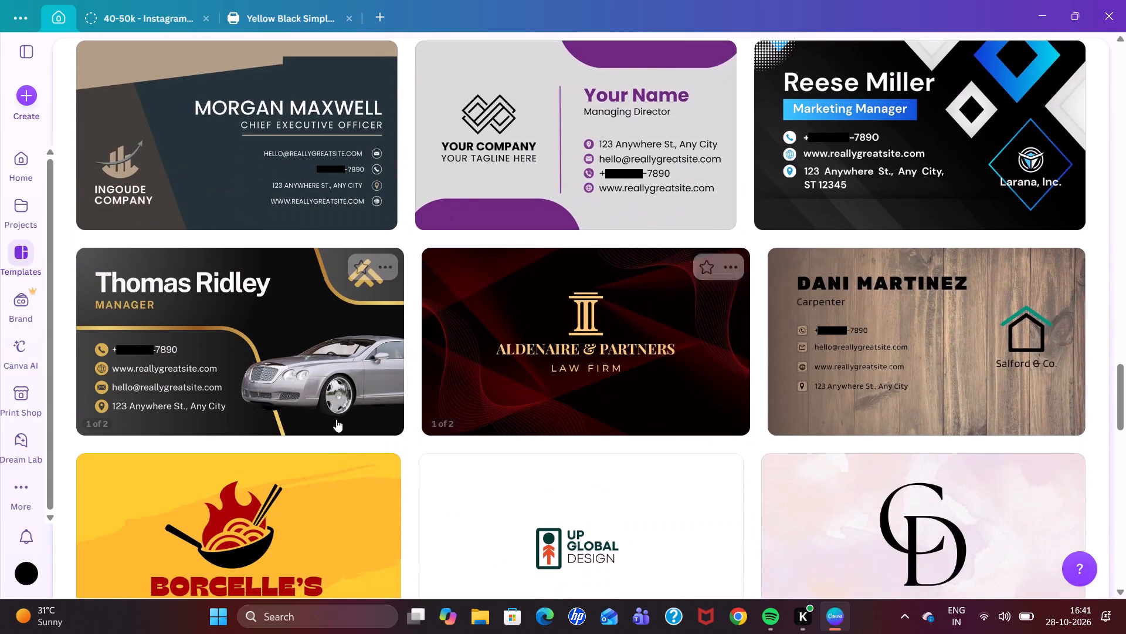
scroll(336, 419, "down", 3)
scroll(582, 332, "down", 2)
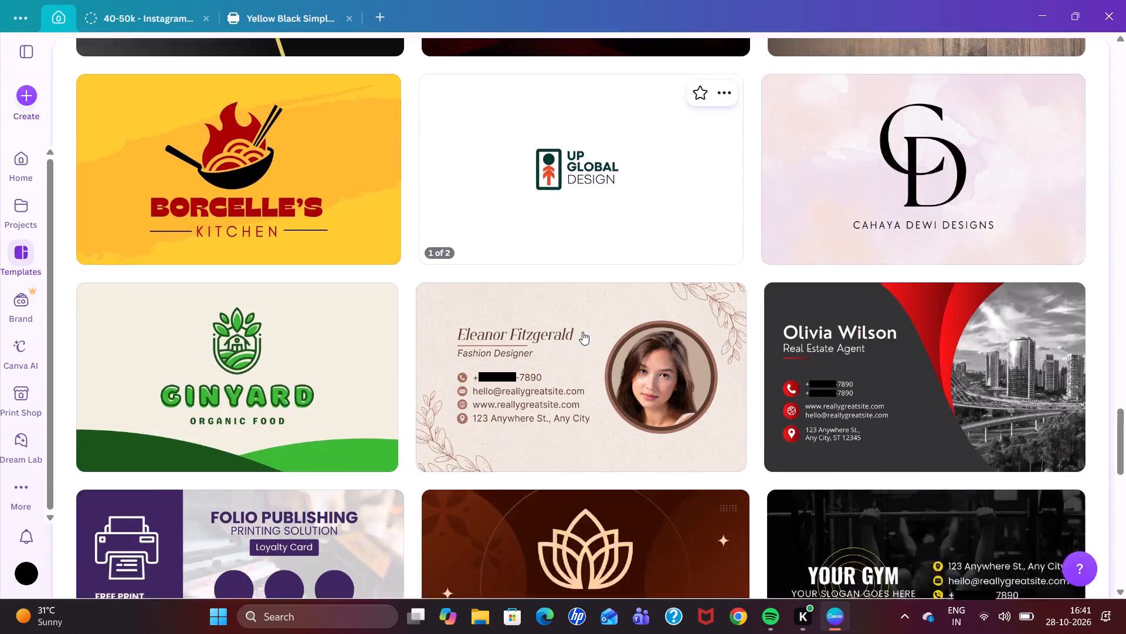
scroll(582, 332, "down", 2)
scroll(759, 399, "down", 3)
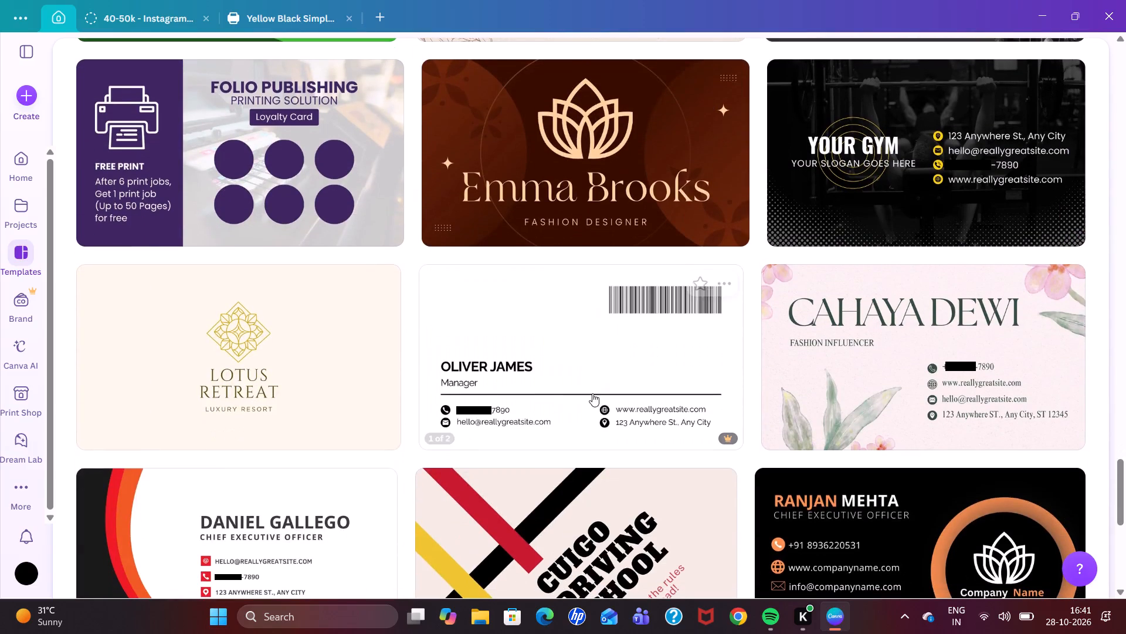
scroll(532, 409, "down", 3)
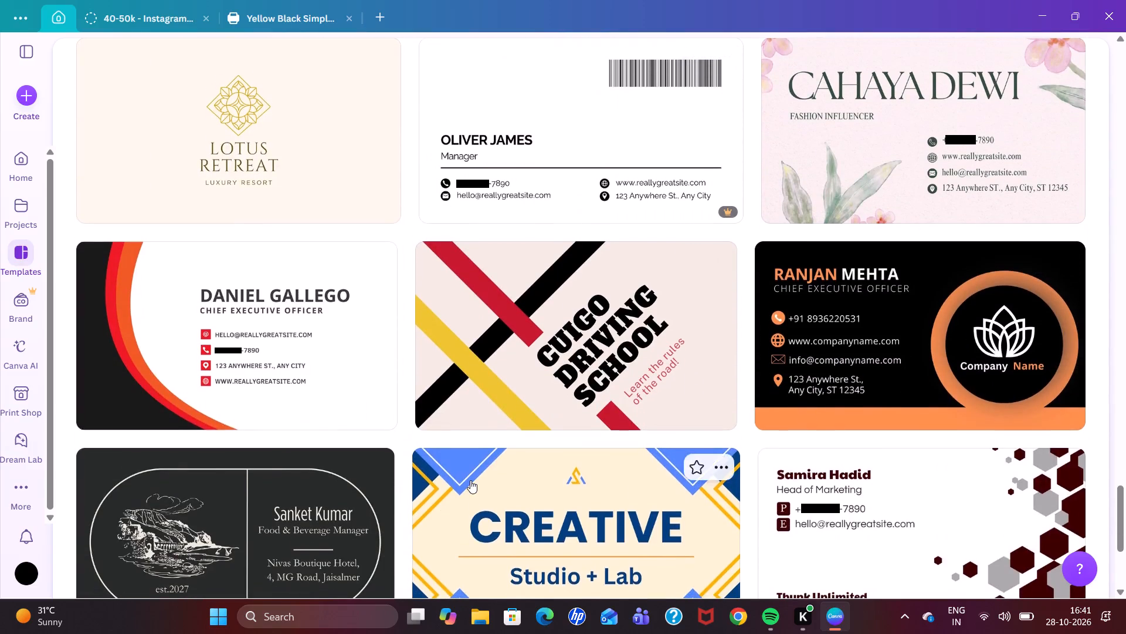
scroll(470, 480, "down", 3)
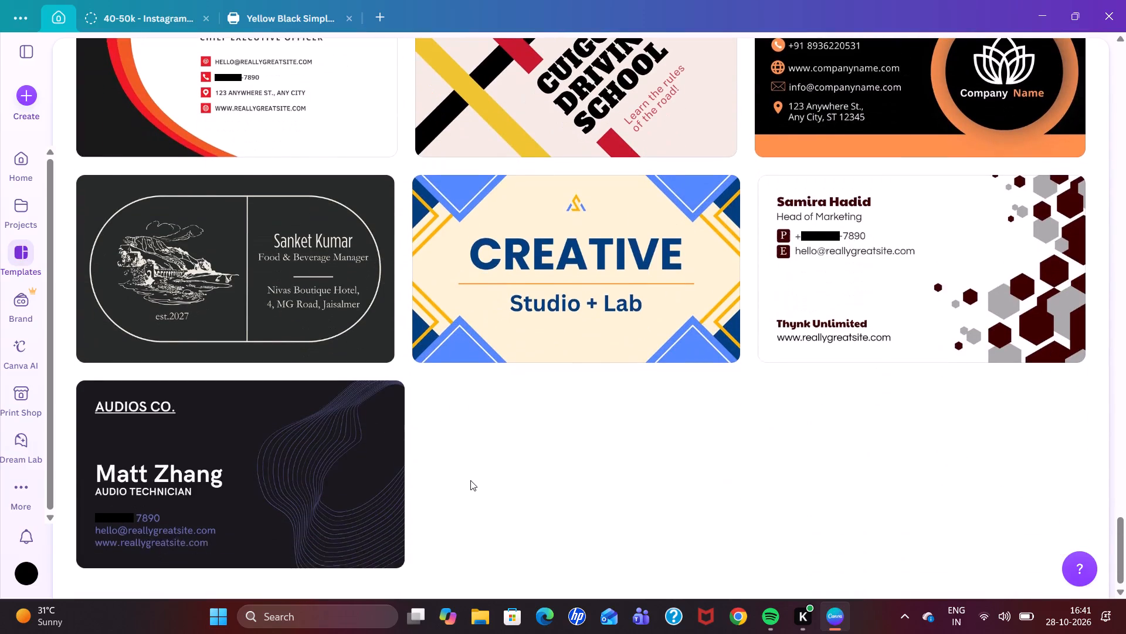
scroll(470, 480, "down", 1)
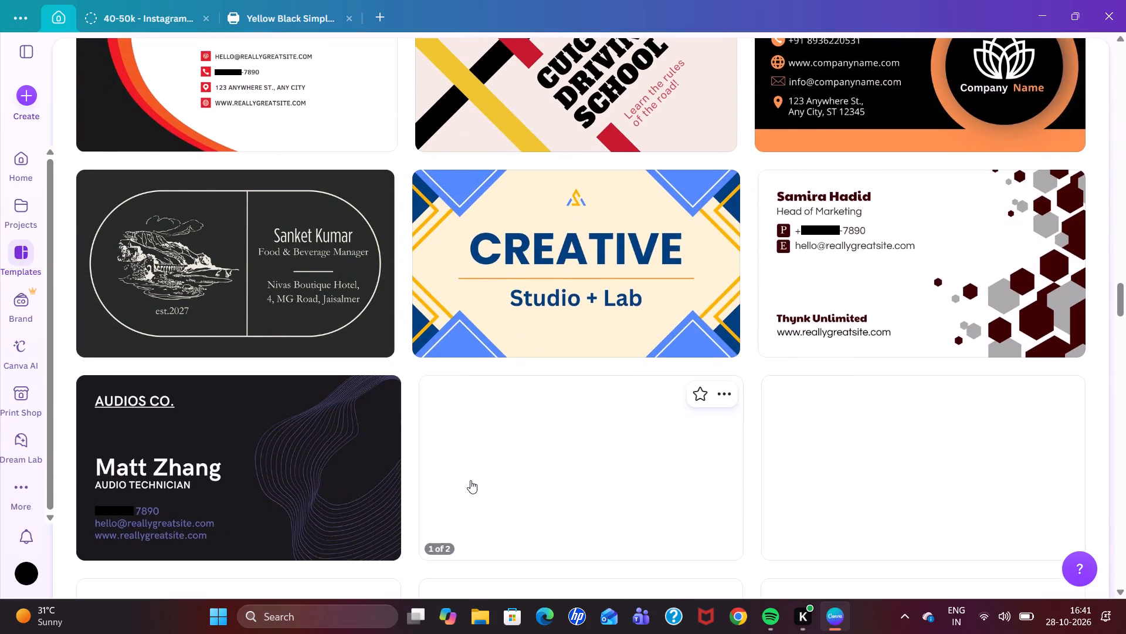
scroll(331, 419, "down", 1)
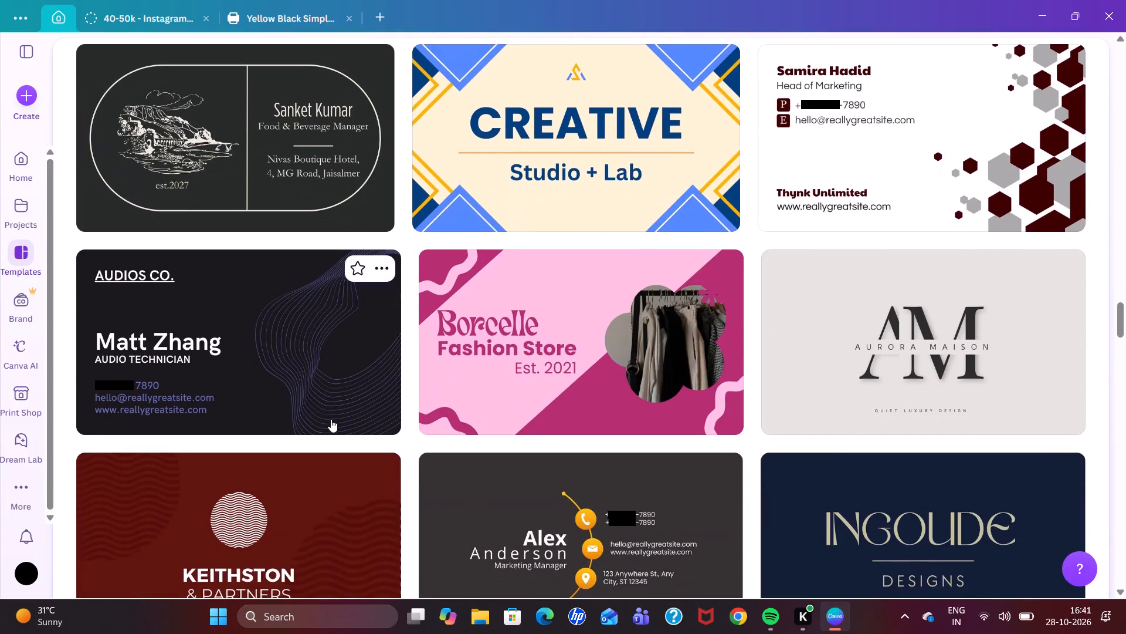
scroll(623, 360, "down", 3)
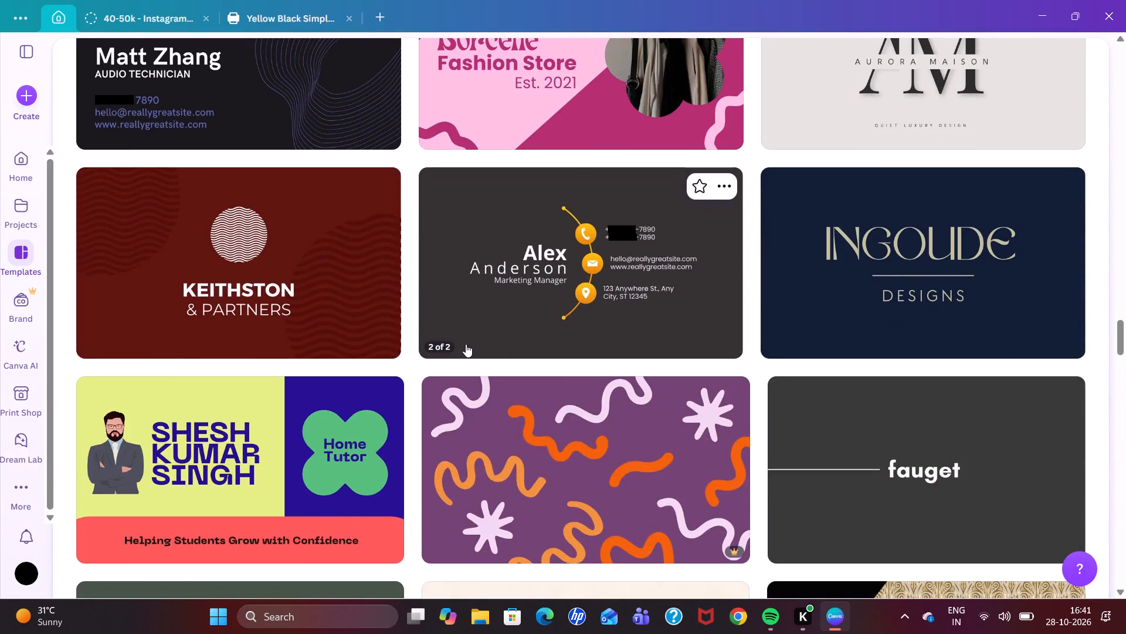
scroll(644, 368, "down", 4)
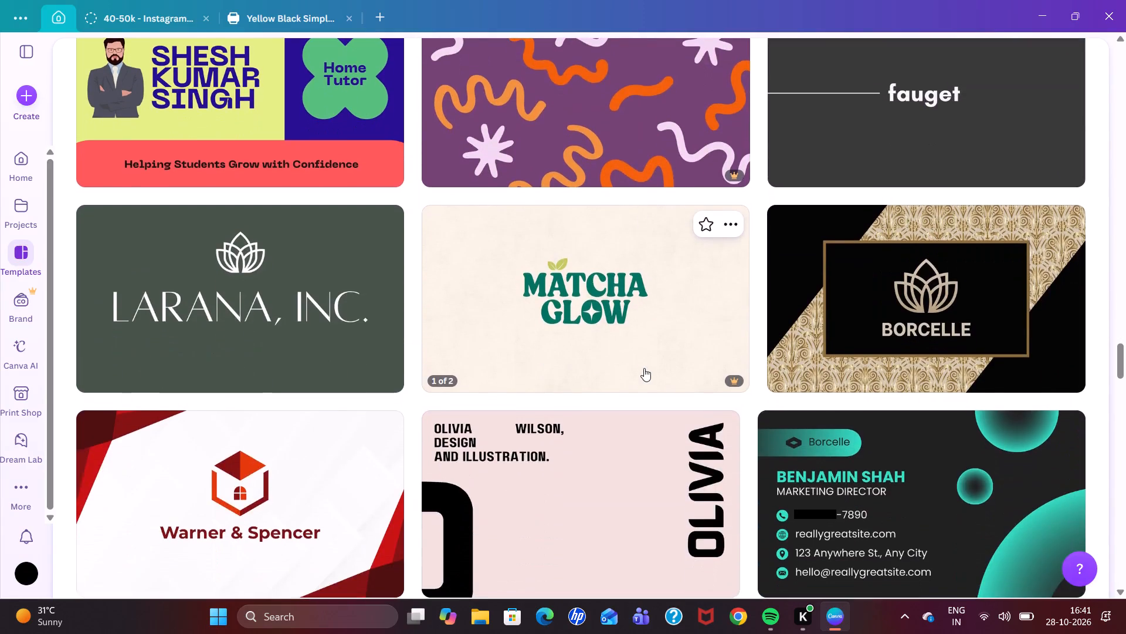
scroll(466, 350, "down", 2)
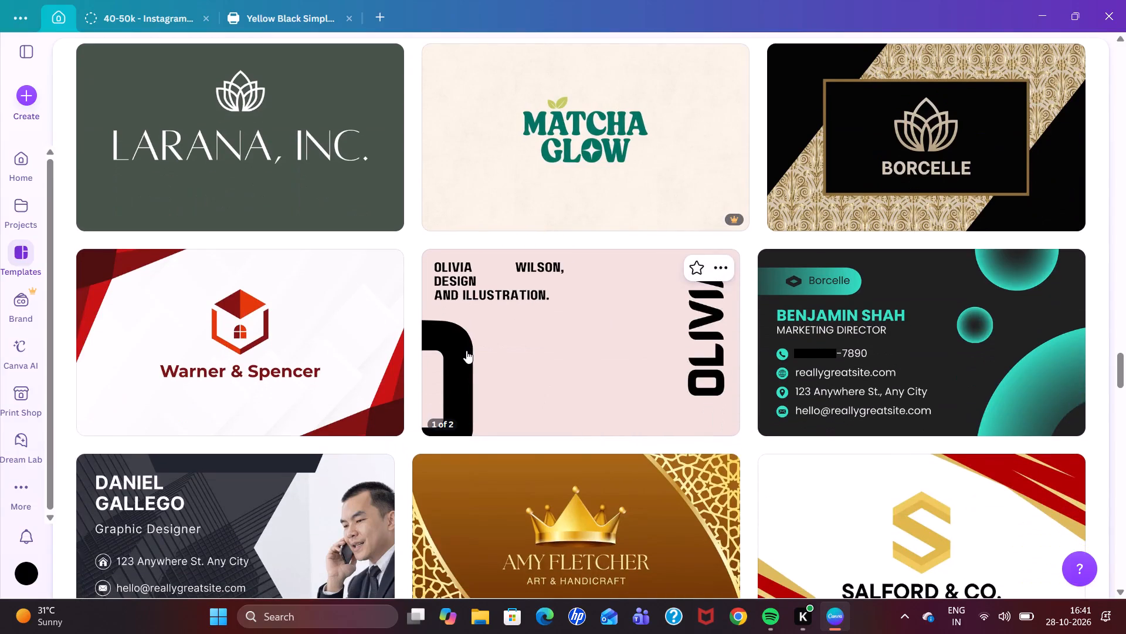
scroll(768, 404, "down", 3)
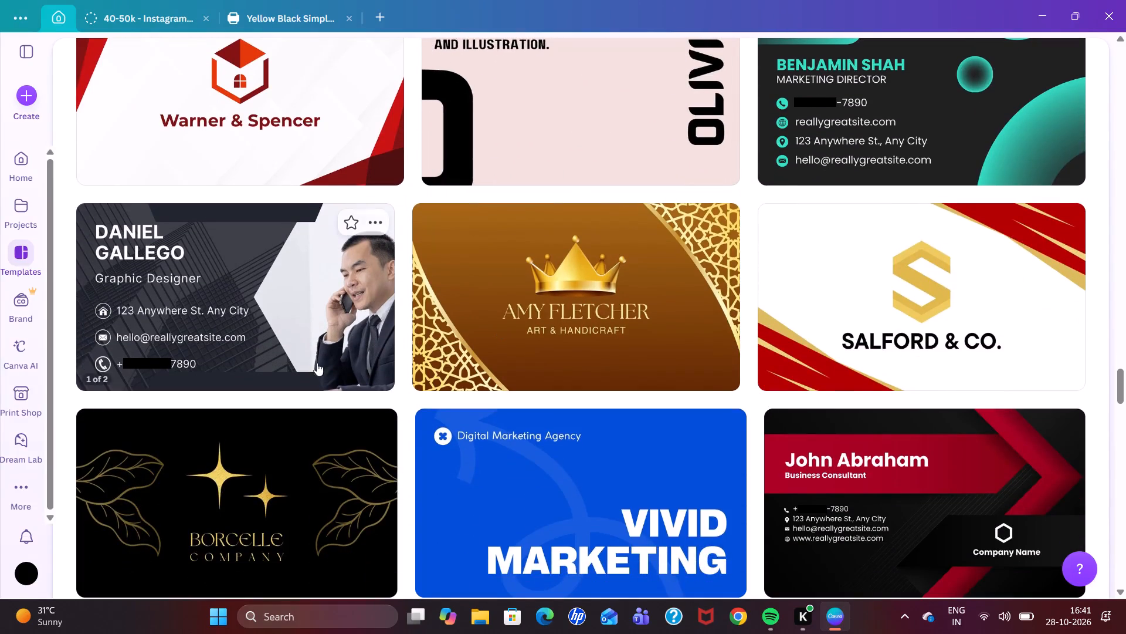
scroll(846, 312, "down", 2)
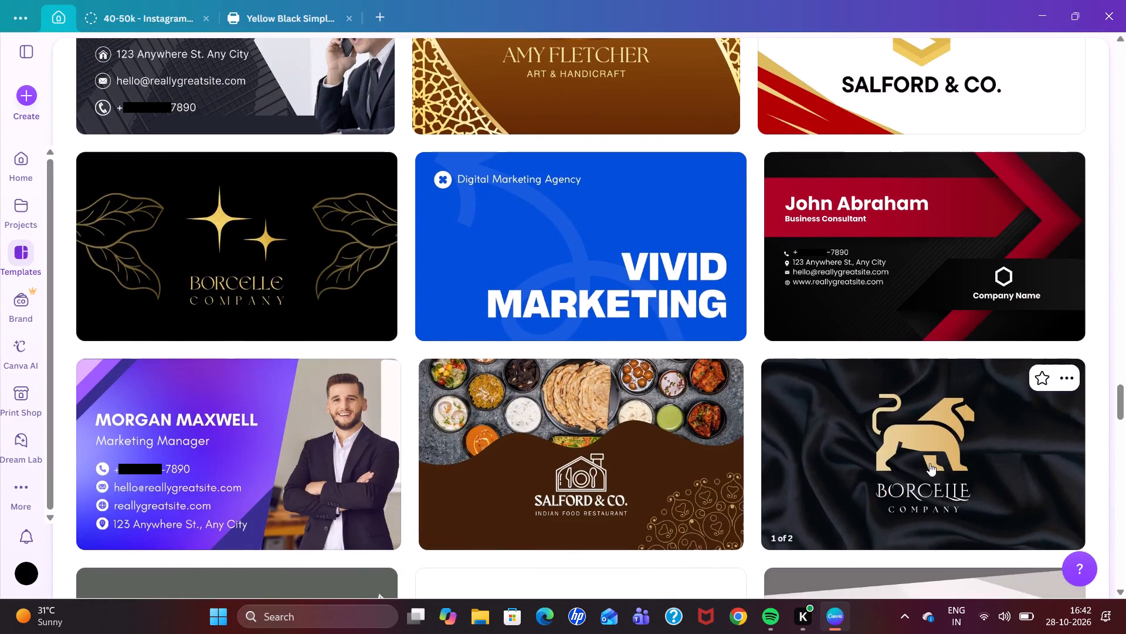
scroll(915, 470, "right", 3)
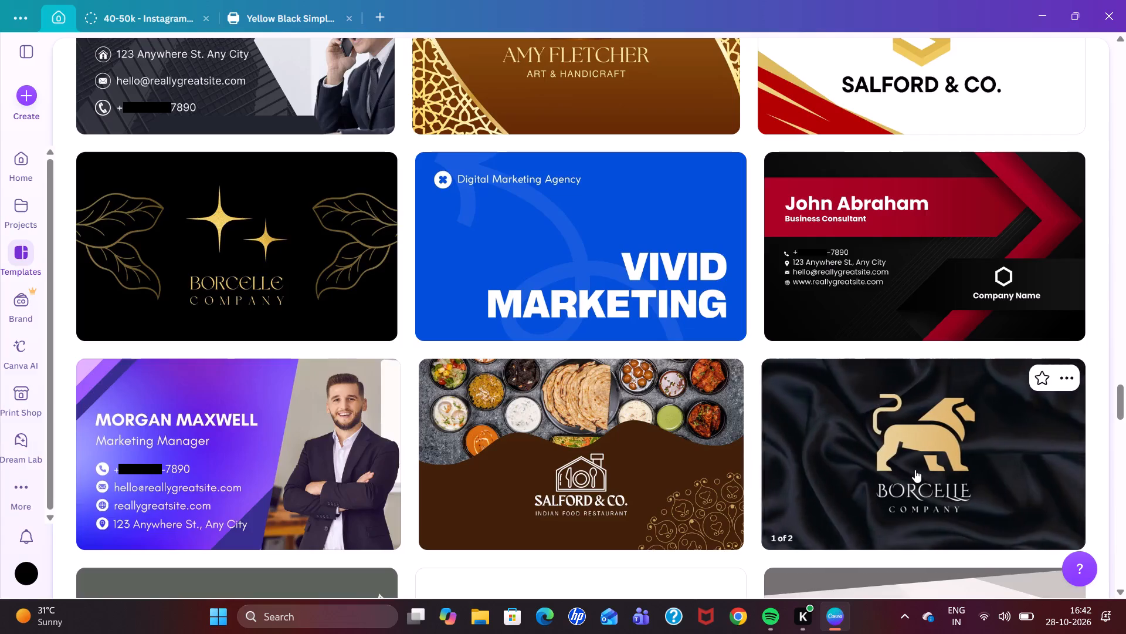
scroll(915, 470, "down", 4)
scroll(723, 443, "down", 1)
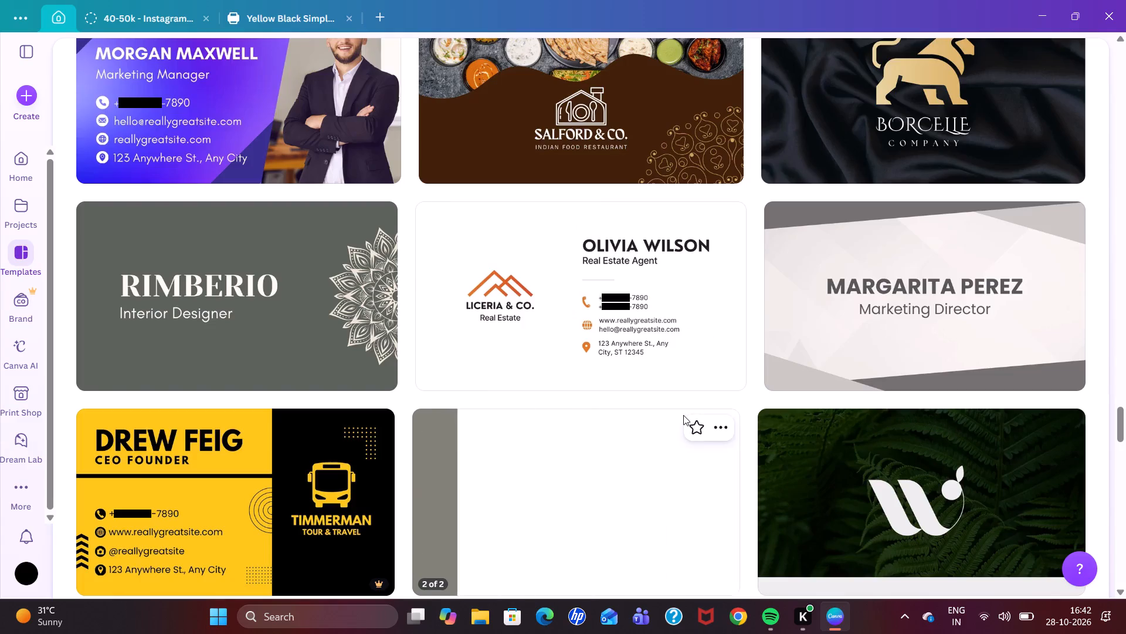
scroll(427, 321, "down", 6)
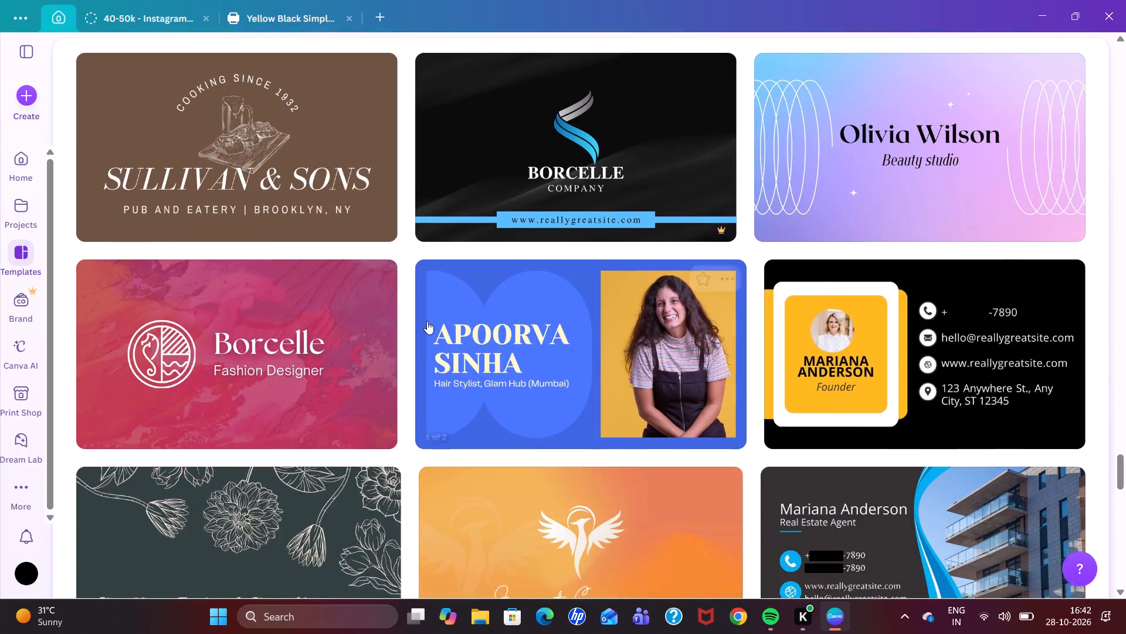
scroll(580, 214, "up", 1)
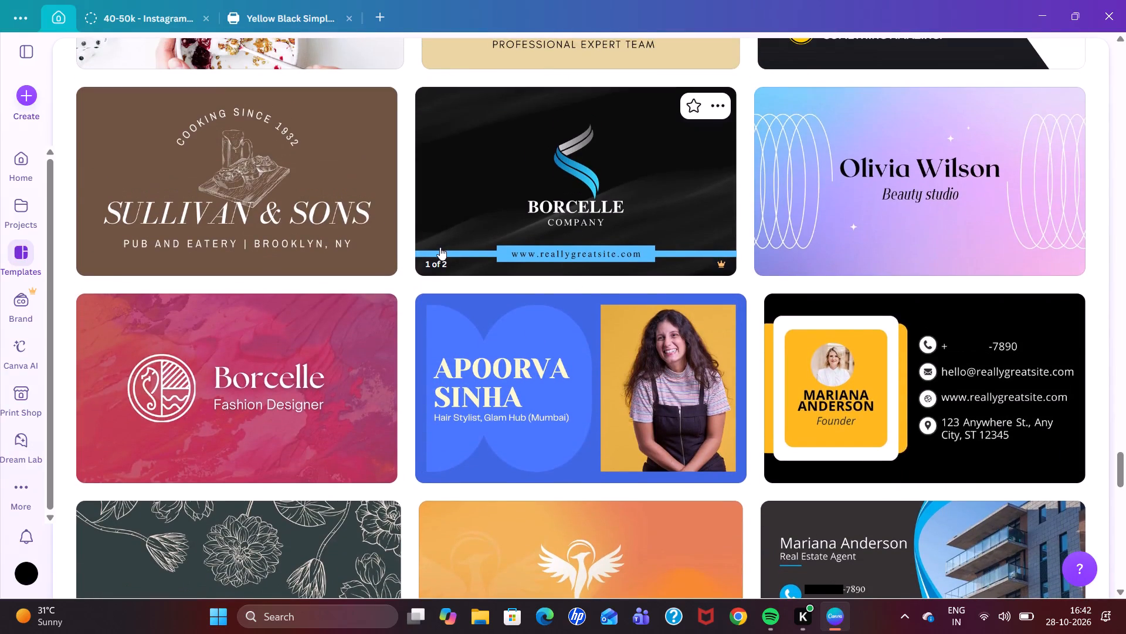
scroll(440, 247, "down", 5)
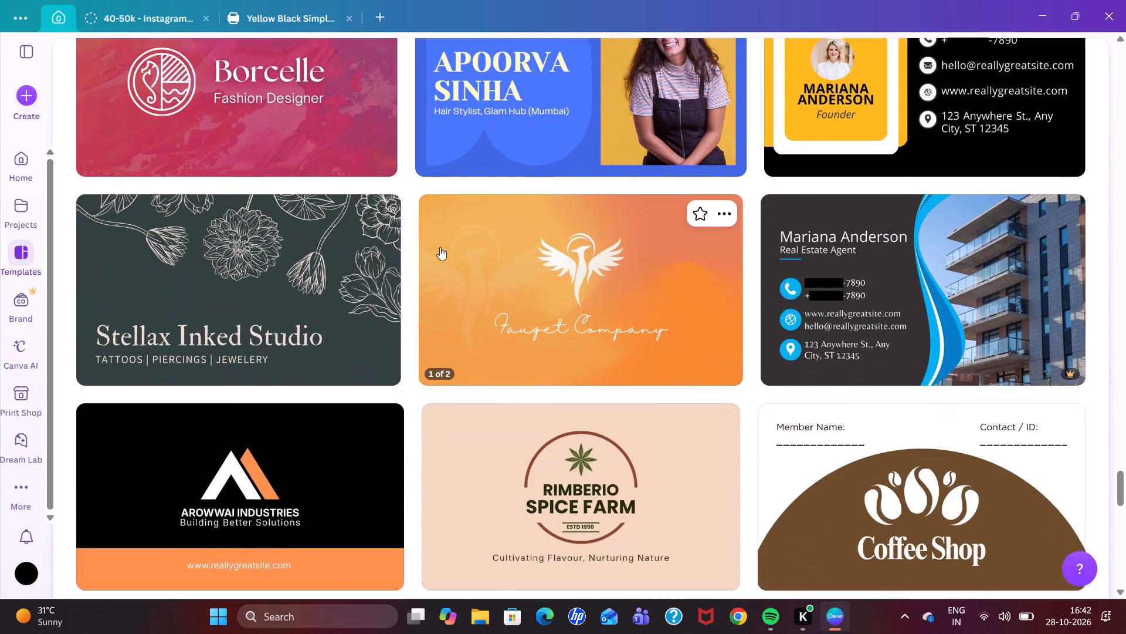
scroll(440, 247, "down", 1)
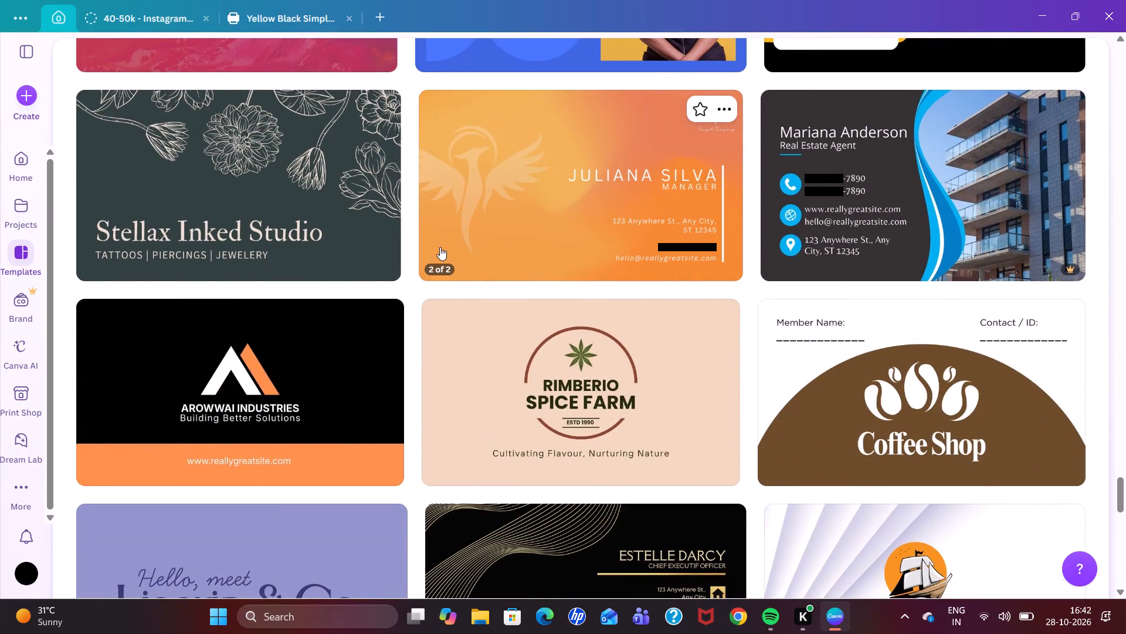
scroll(440, 247, "down", 5)
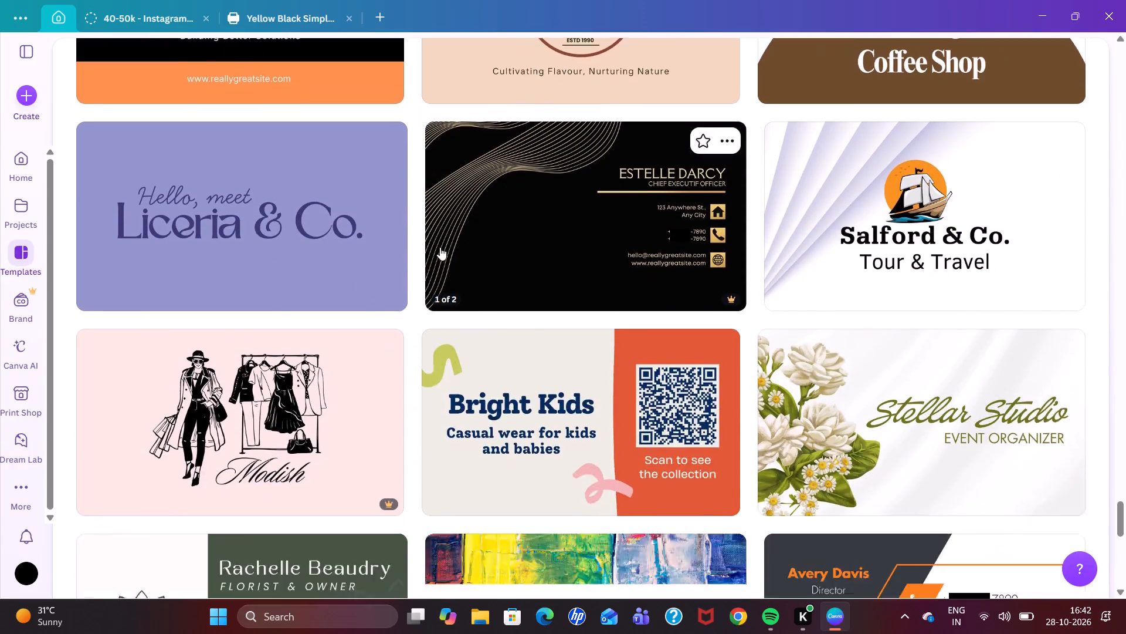
scroll(440, 247, "down", 1)
scroll(526, 340, "down", 2)
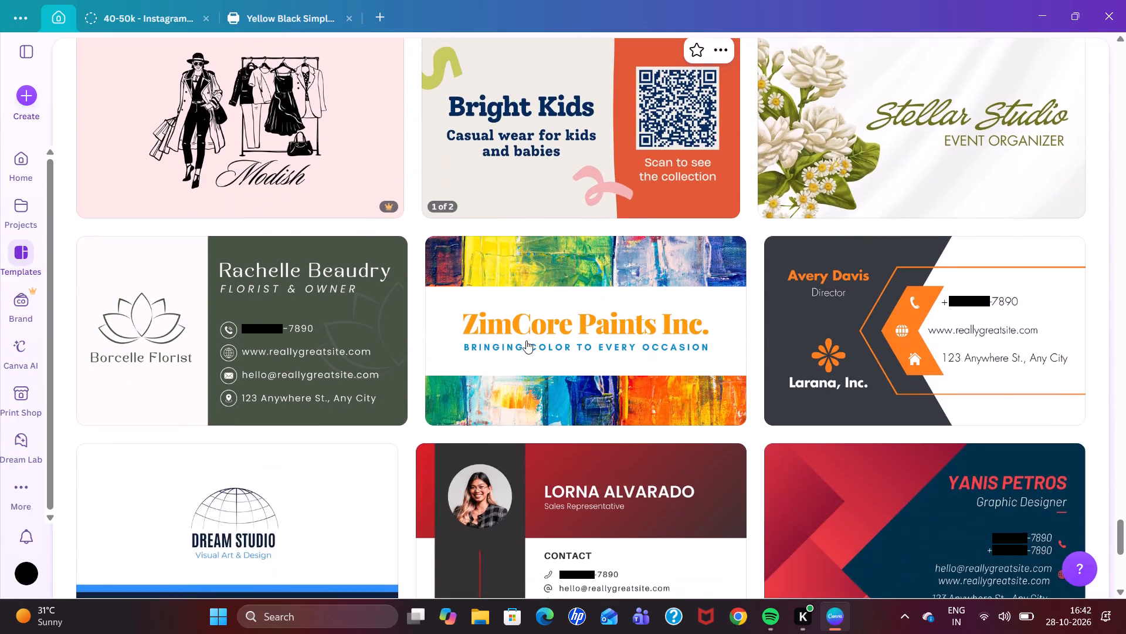
scroll(558, 429, "down", 3)
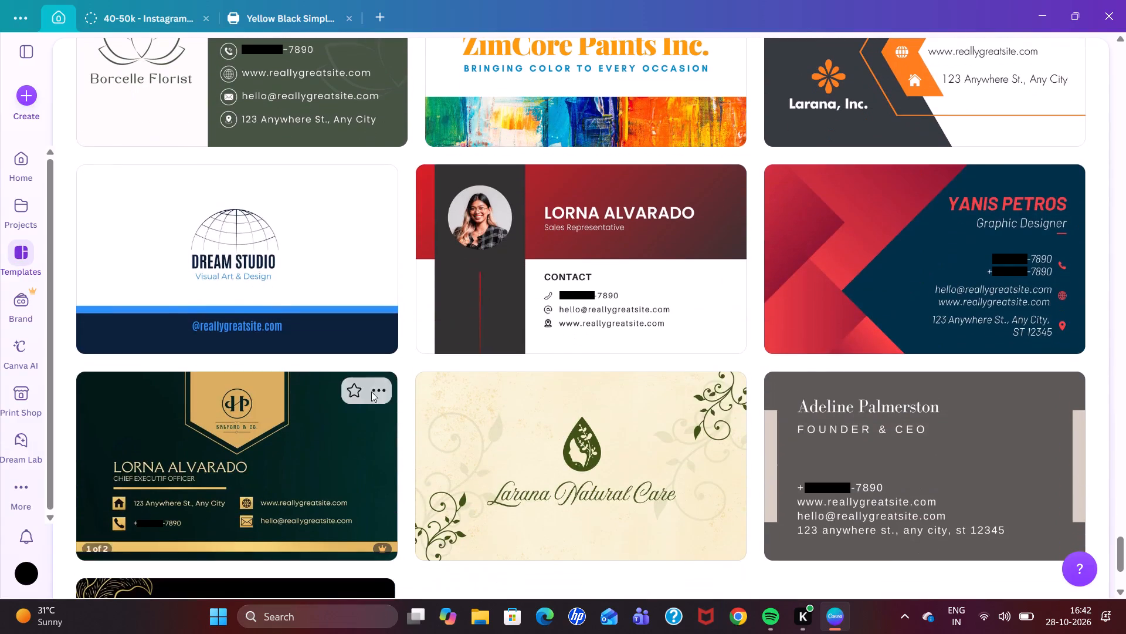
scroll(698, 394, "down", 2)
scroll(442, 427, "down", 5)
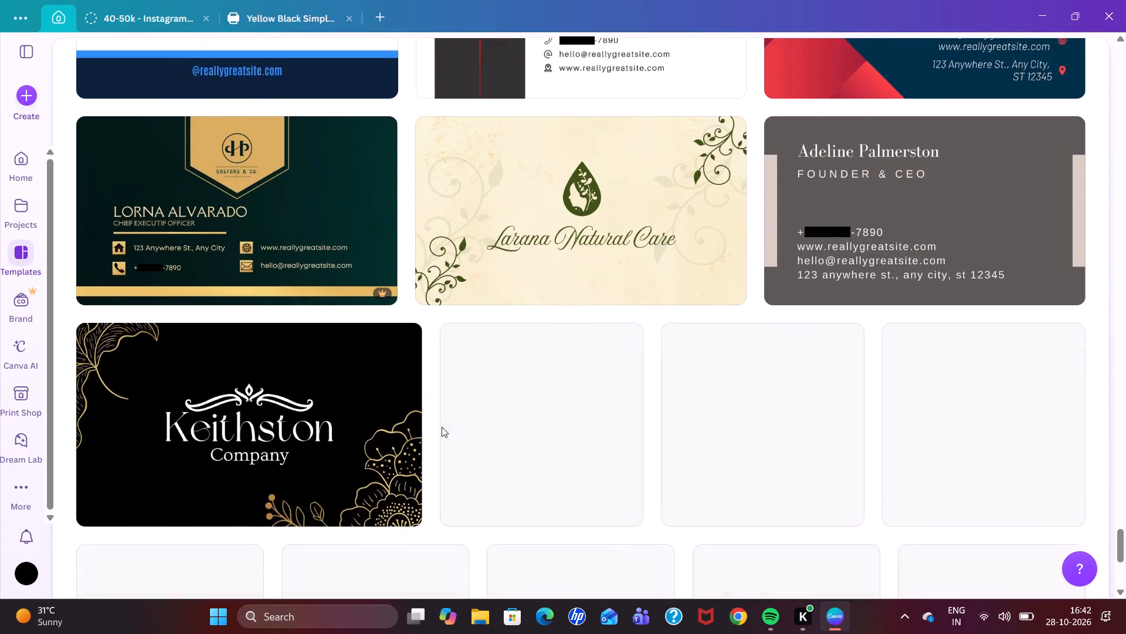
scroll(666, 413, "down", 1)
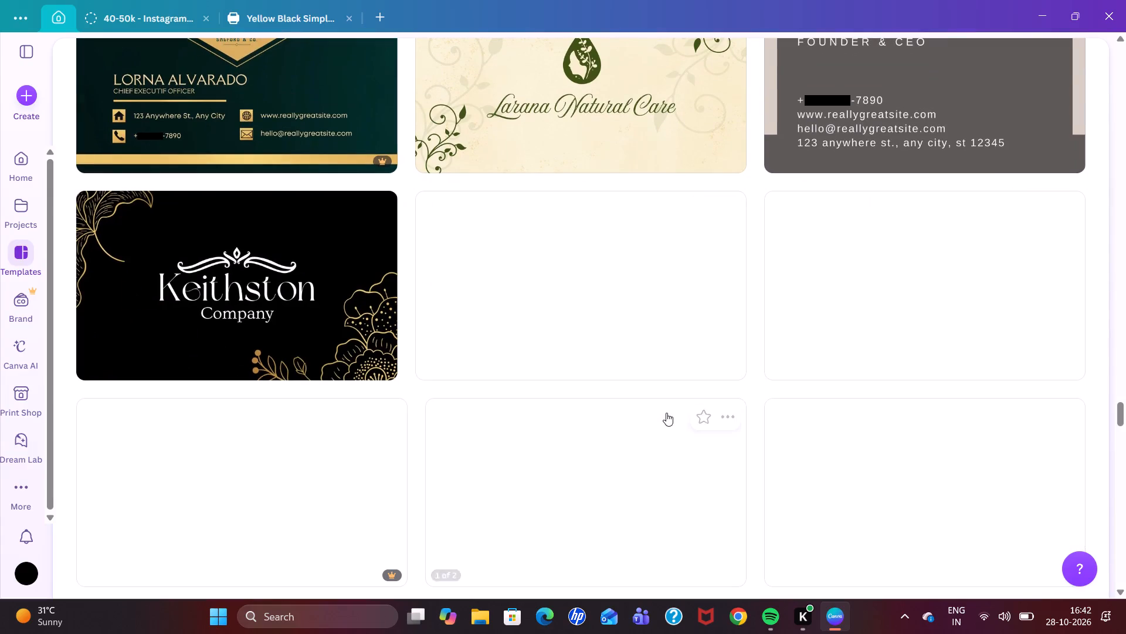
scroll(565, 375, "down", 2)
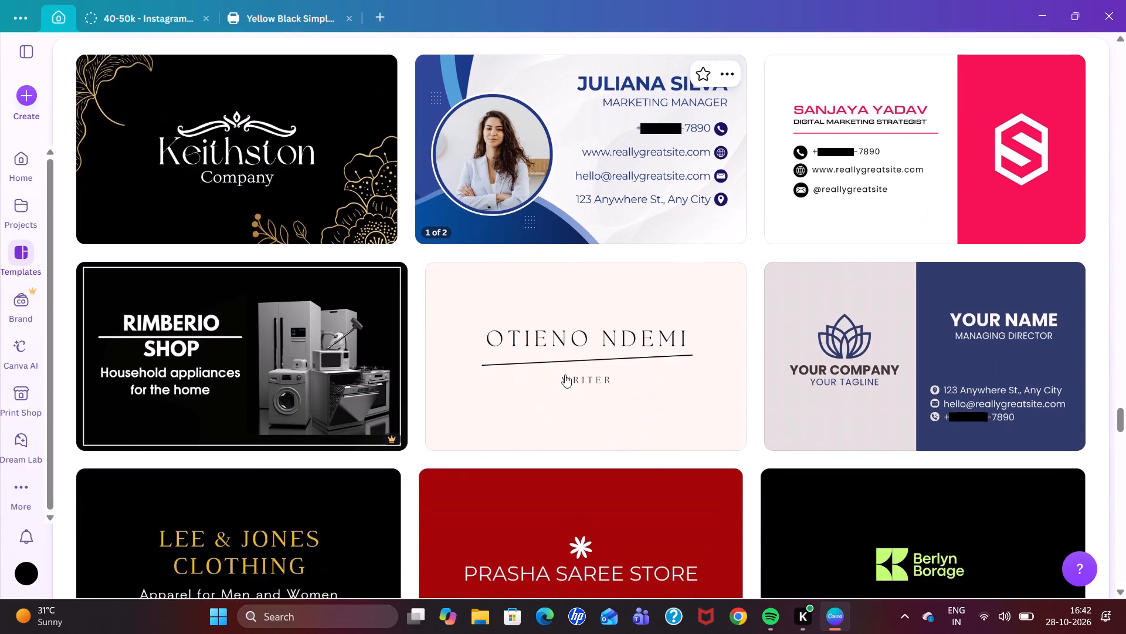
scroll(656, 302, "down", 1)
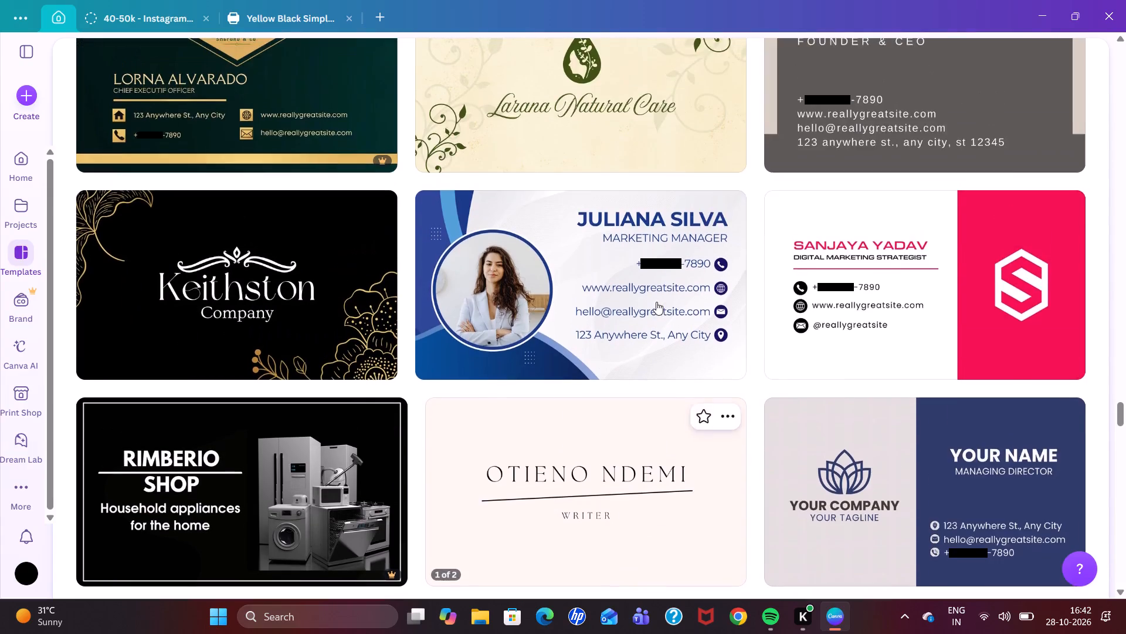
scroll(656, 302, "down", 2)
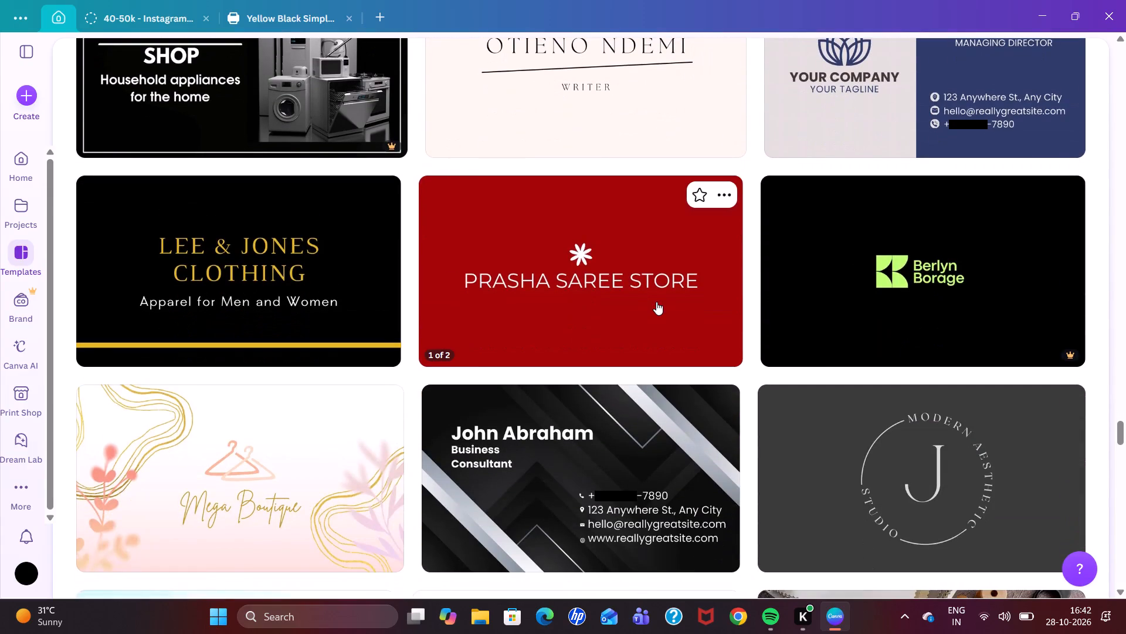
scroll(656, 302, "down", 4)
scroll(601, 395, "down", 3)
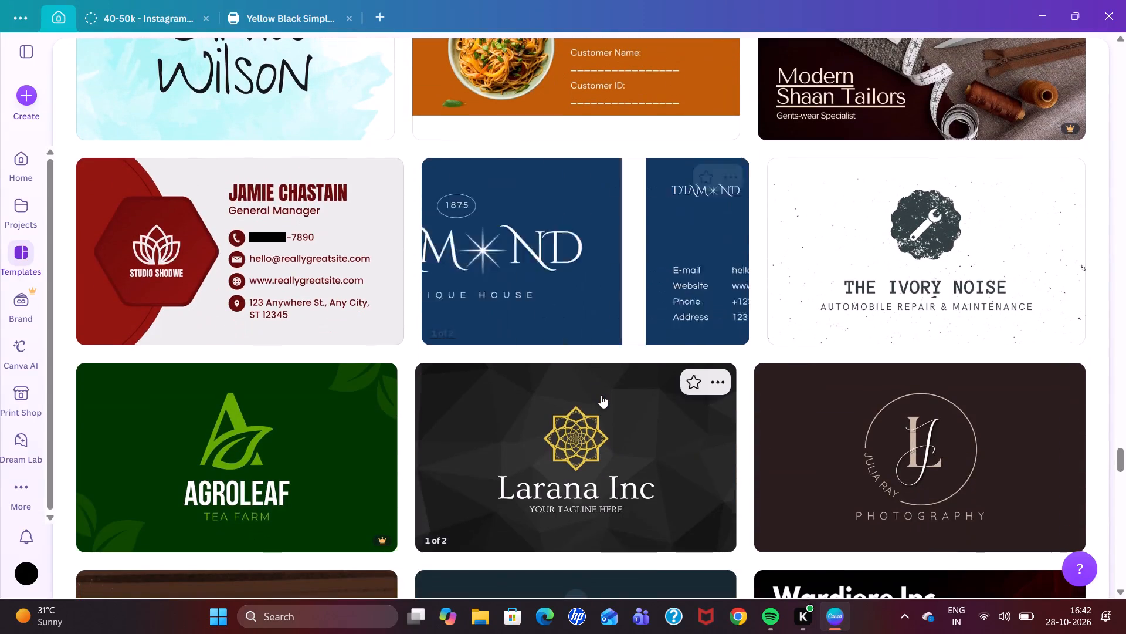
scroll(542, 422, "down", 3)
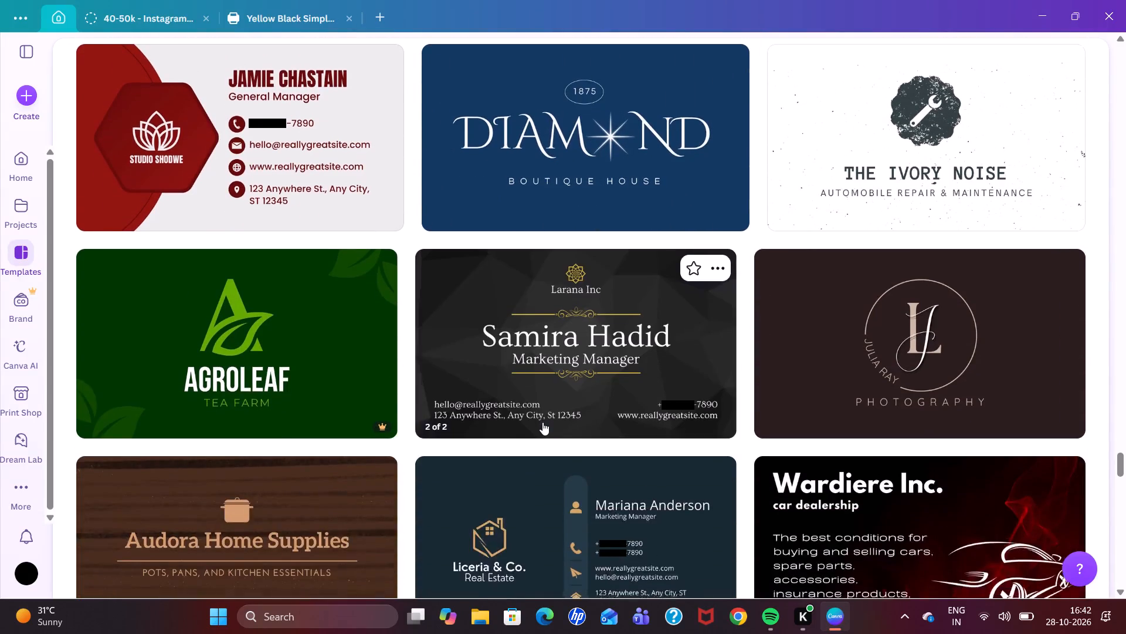
Open the Black Gold Creative Modern Business Card template, with the Liceria & Co. real estate layout, for customising.
scroll(542, 422, "down", 1)
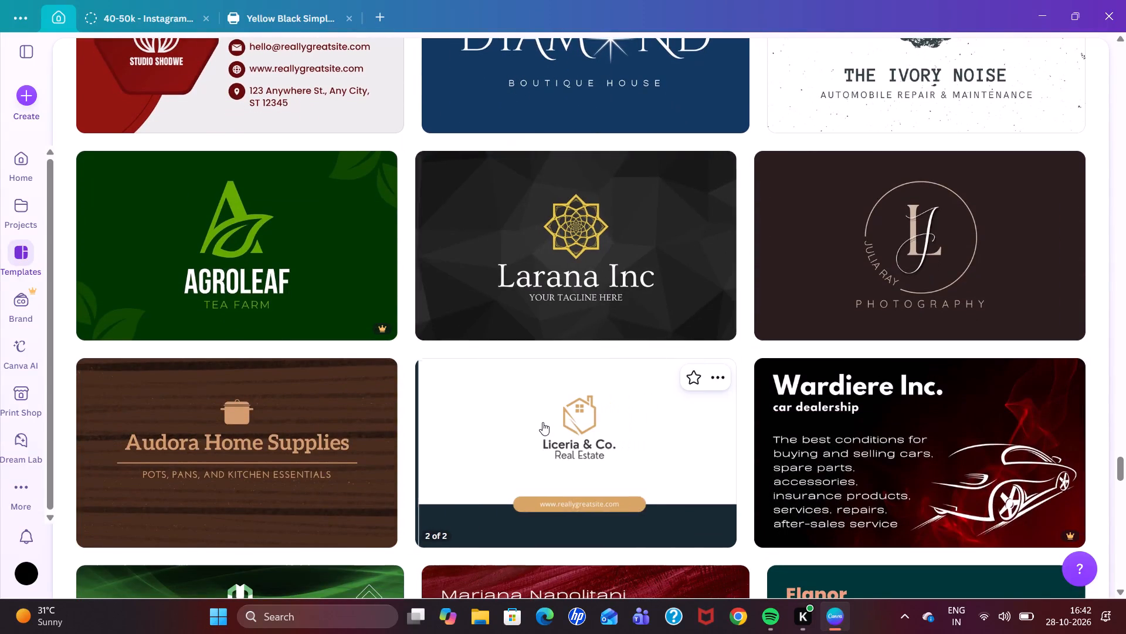
scroll(542, 422, "right", 6)
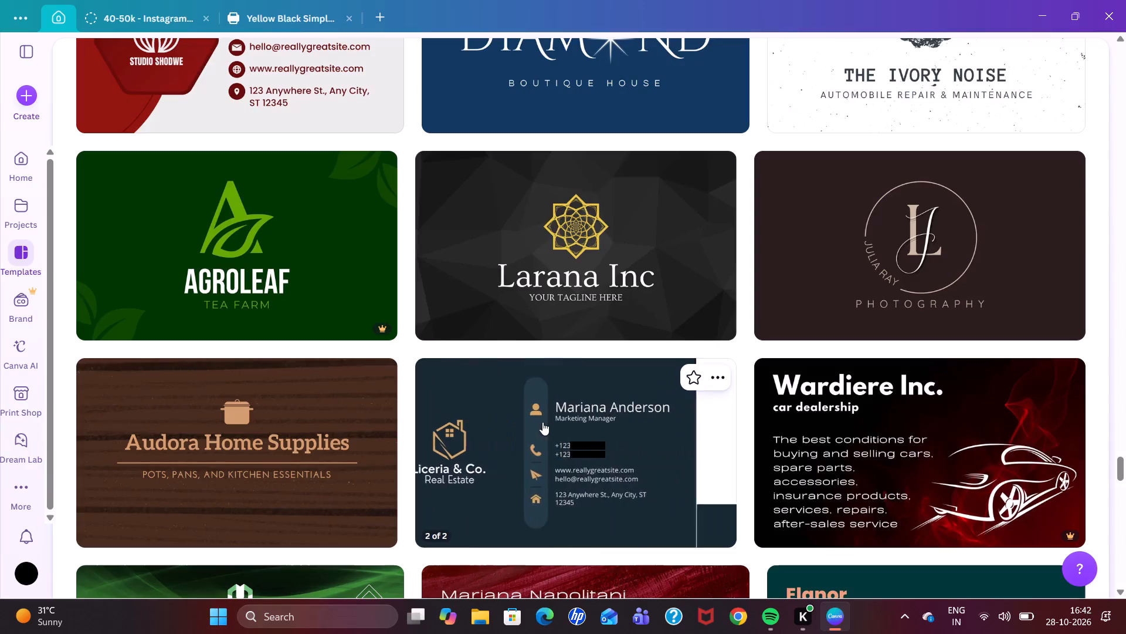
left_click(542, 422)
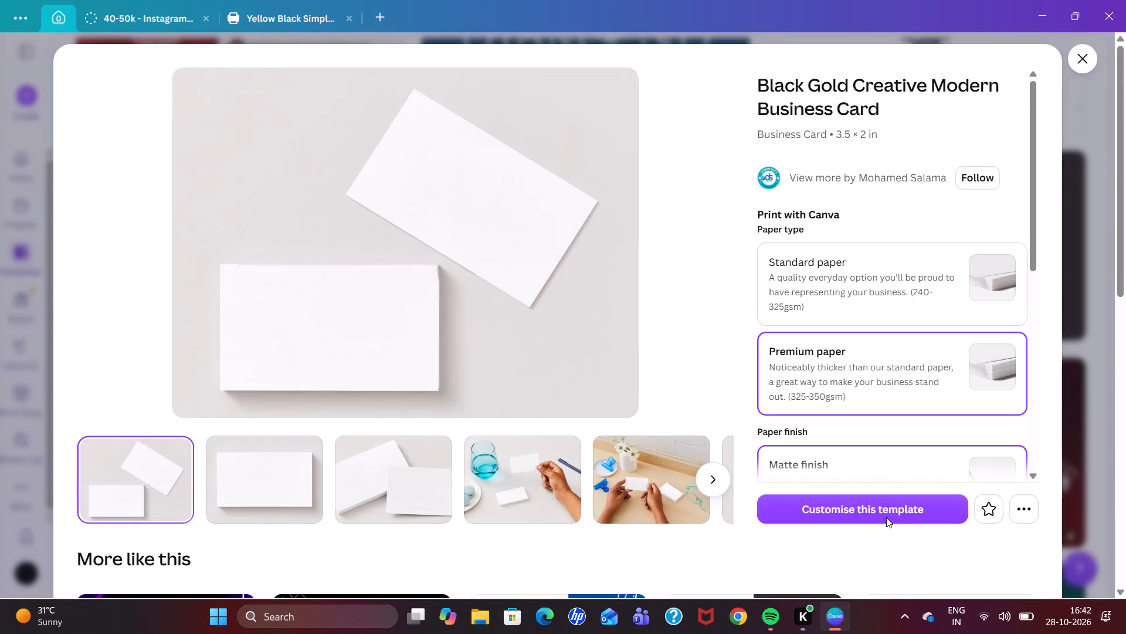
left_click(882, 505)
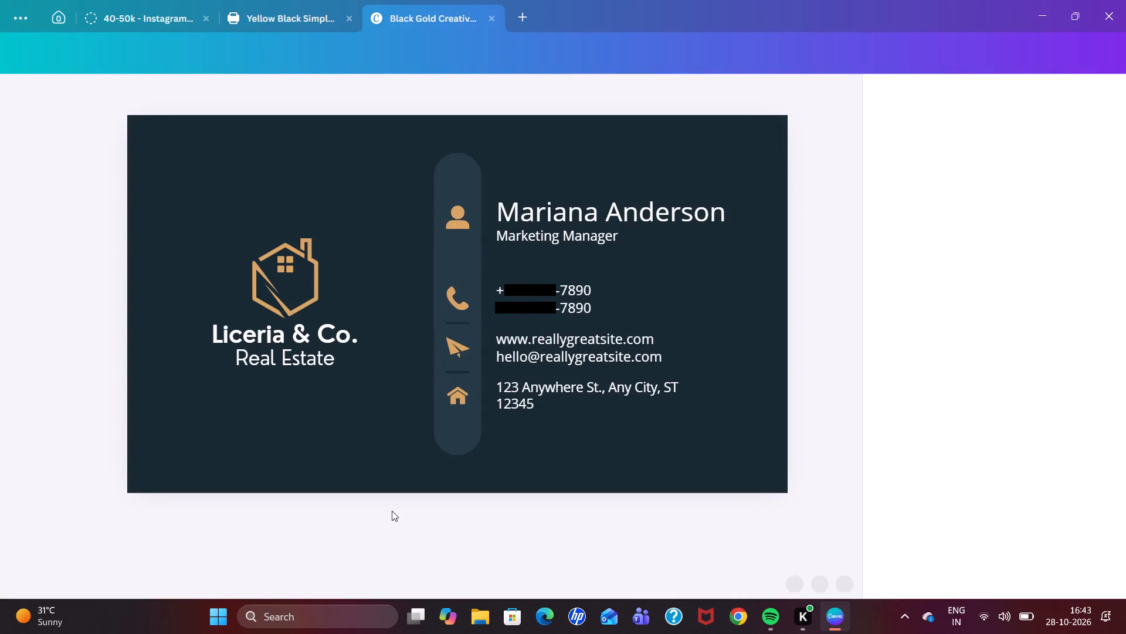
Replace the company name "Liceria & Co." under the house logo on the card's front with "VIRASAT".
left_click(336, 330)
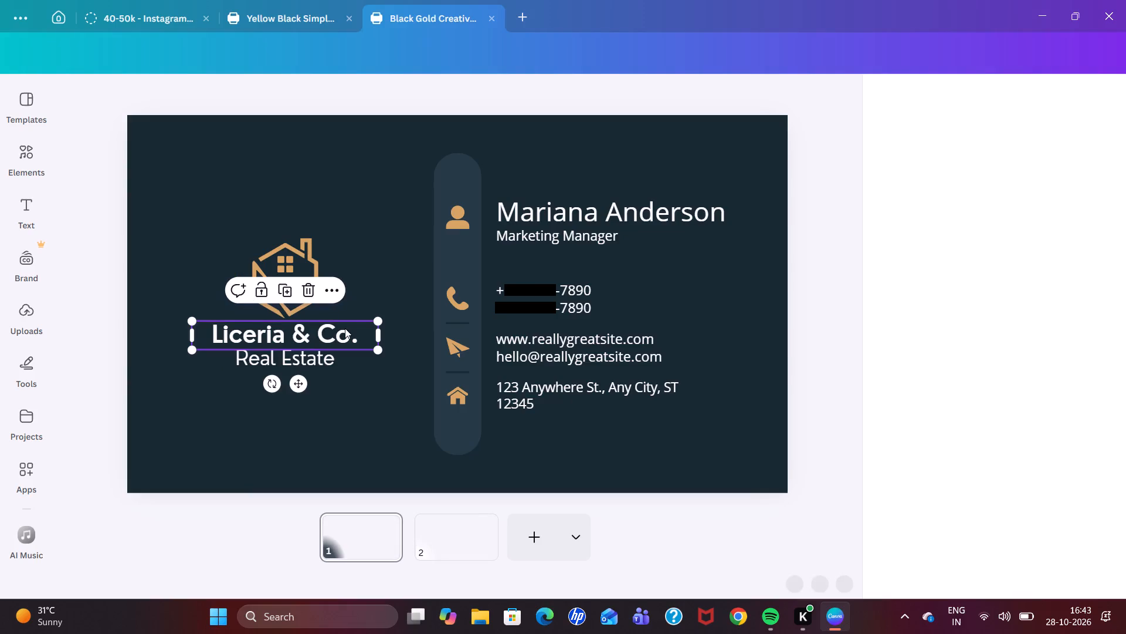
left_click(345, 328)
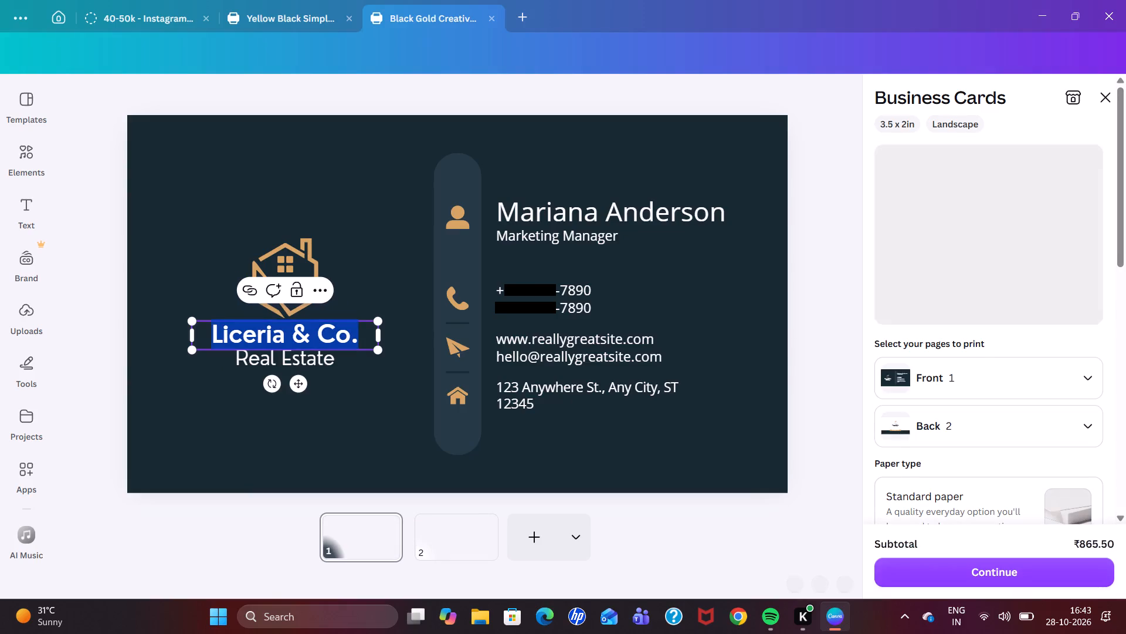
key("BackSpace")
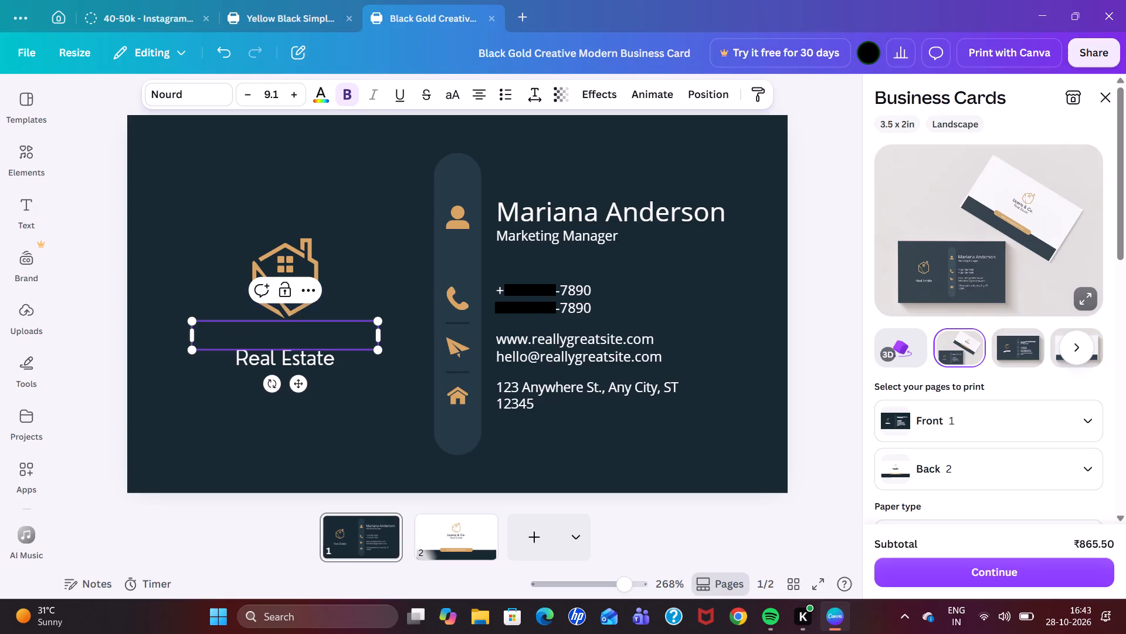
type("VU")
key("BackSpace")
key("i")
type("RASAT")
key("space")
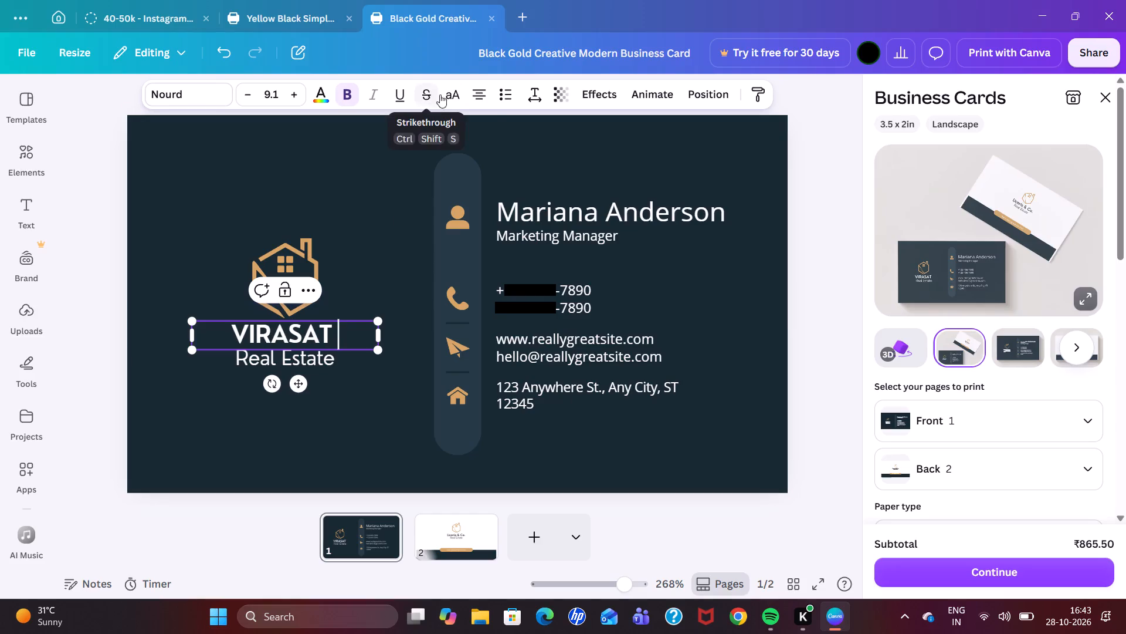
Turn on uppercase for the VIRASAT company name and try out strikethrough, underline and italic formatting.
left_click(452, 95)
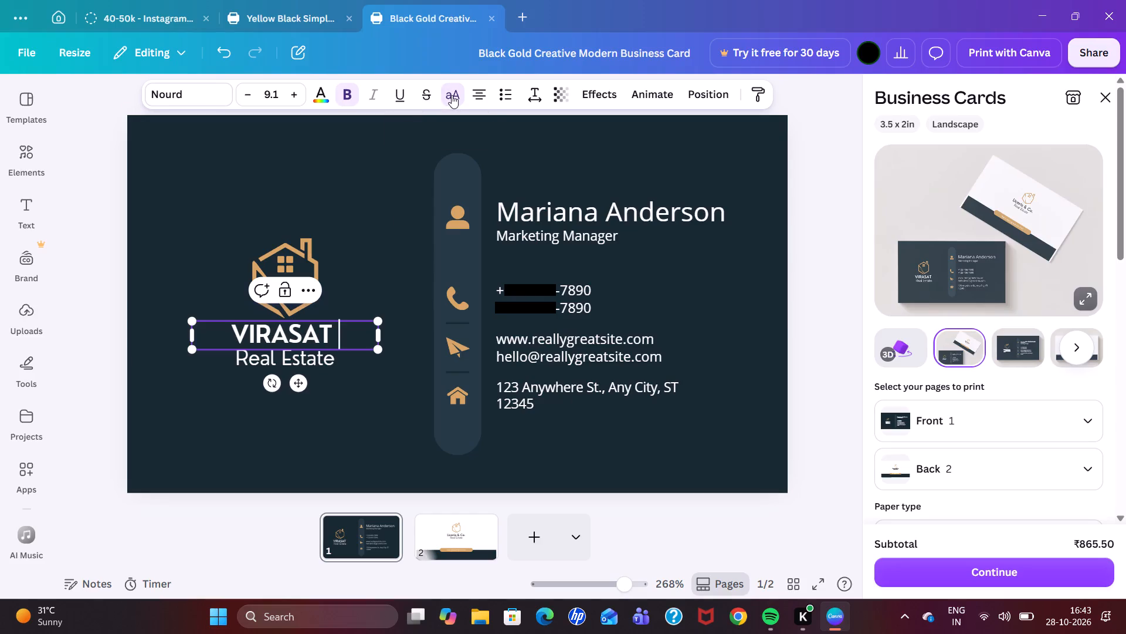
left_click(429, 95)
left_click(404, 99)
left_click(404, 99)
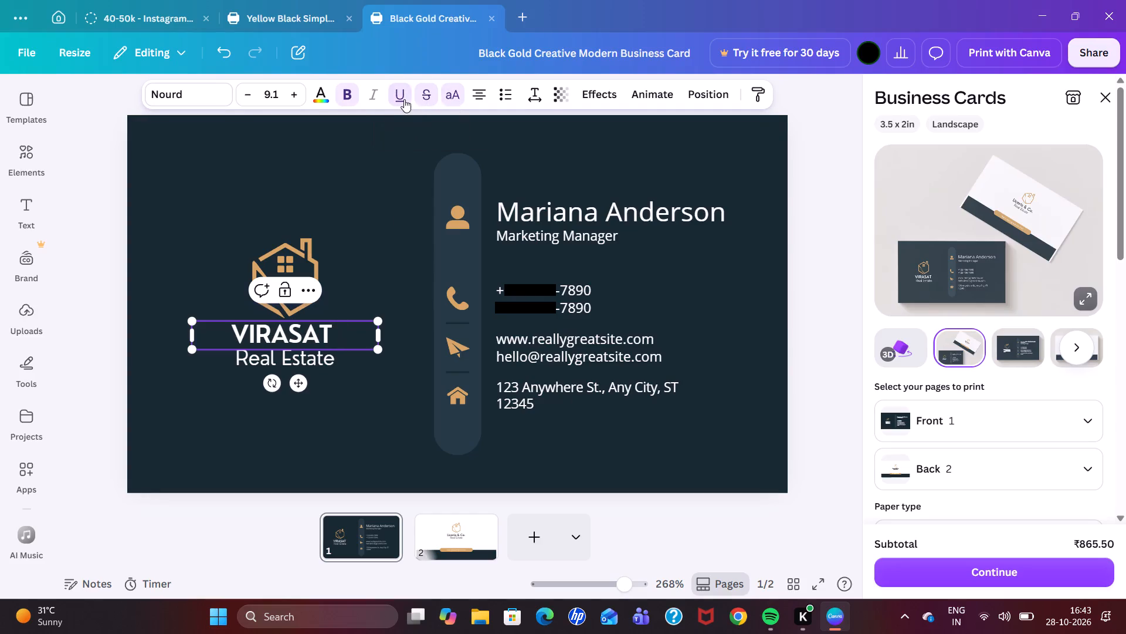
left_click(404, 99)
left_click(404, 99)
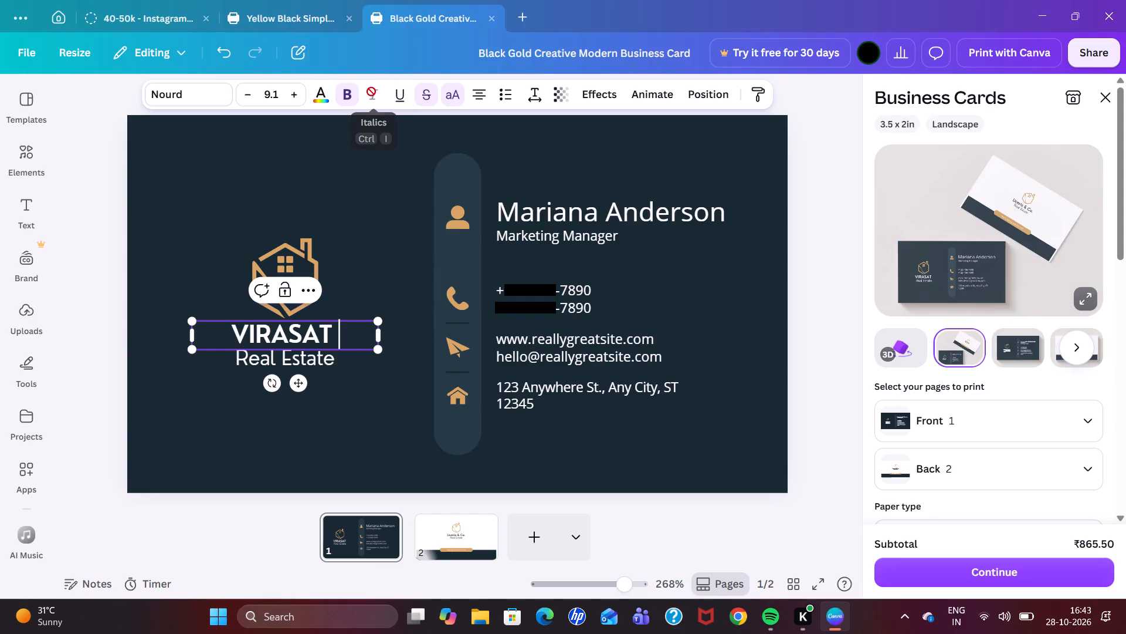
left_click(371, 92)
Try several letter spacings on the VIRASAT company name and settle on 435.
left_click(535, 97)
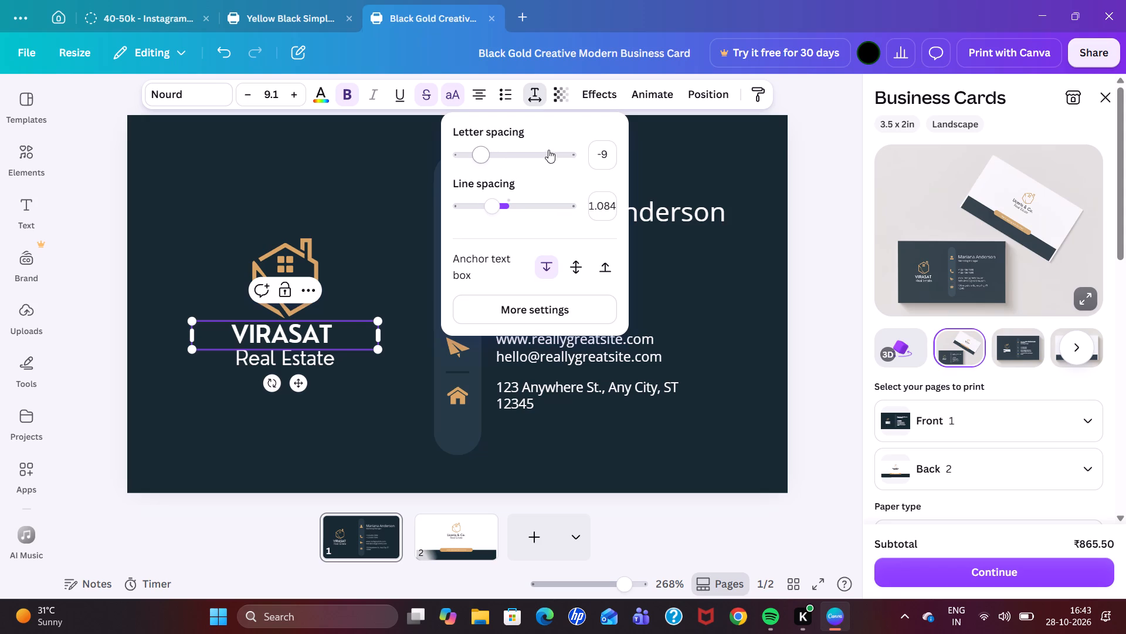
left_click(548, 150)
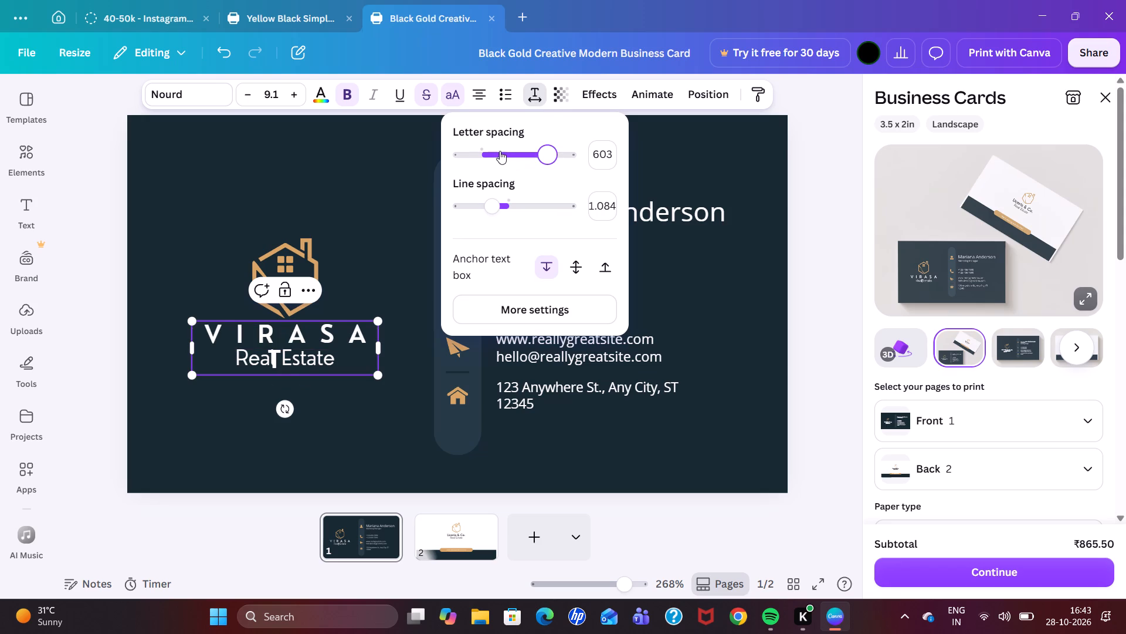
left_click(500, 151)
left_click(514, 157)
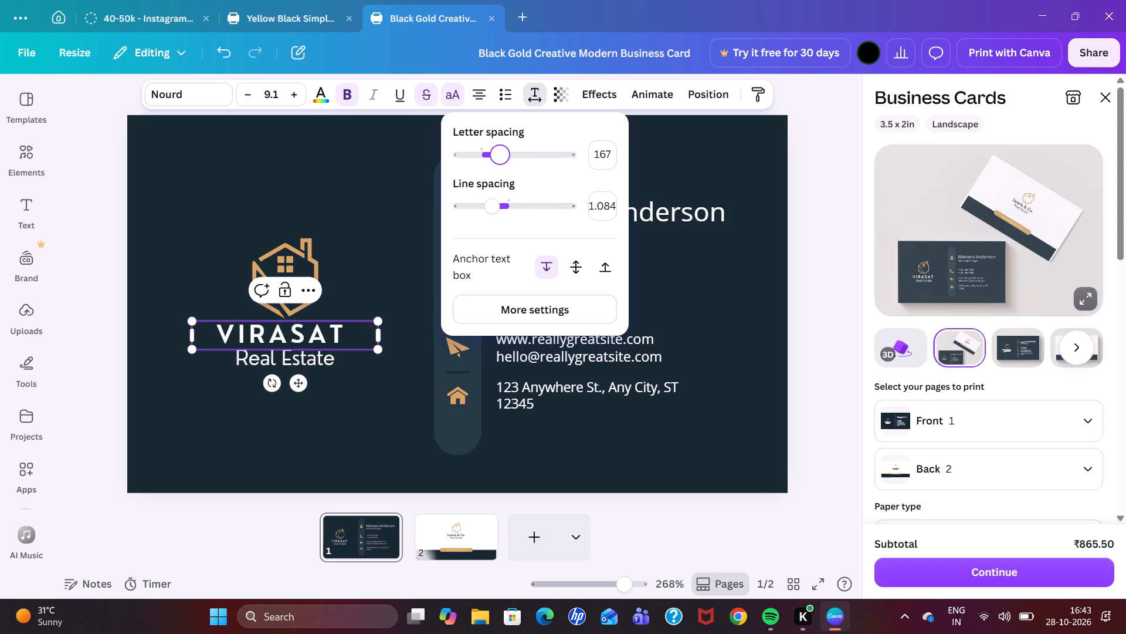
left_click(524, 161)
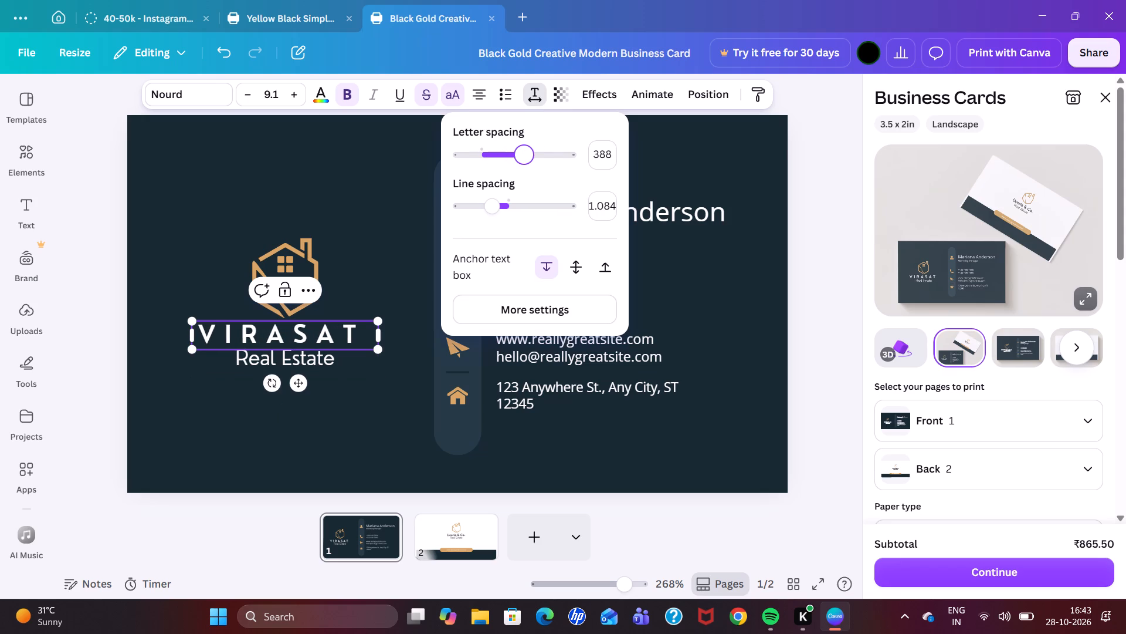
left_click(530, 160)
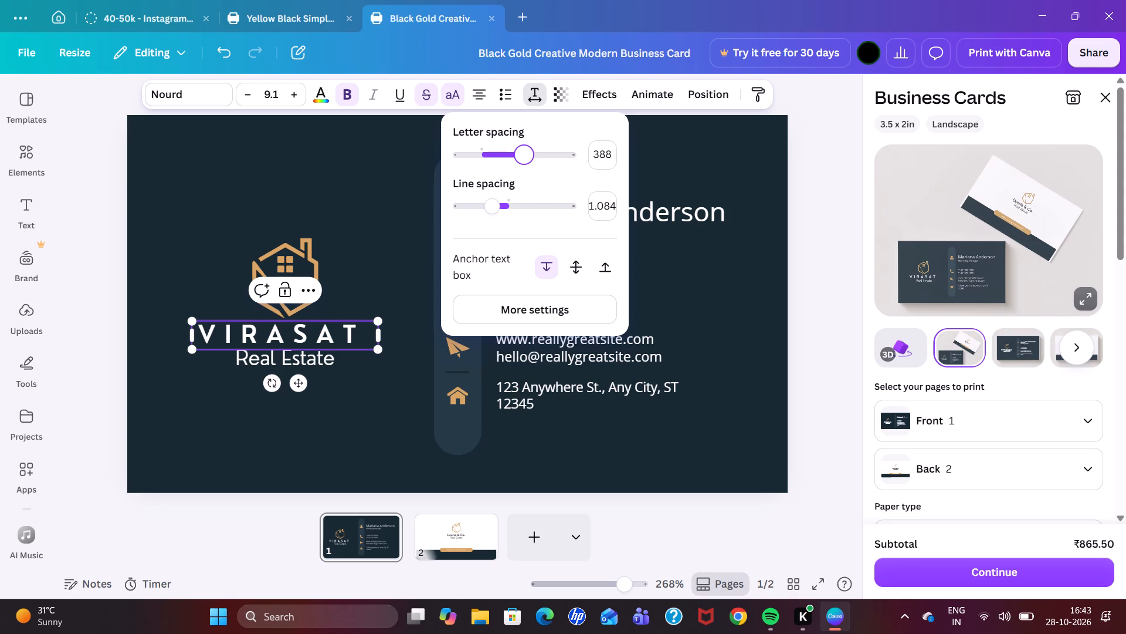
left_click(538, 160)
left_click(530, 160)
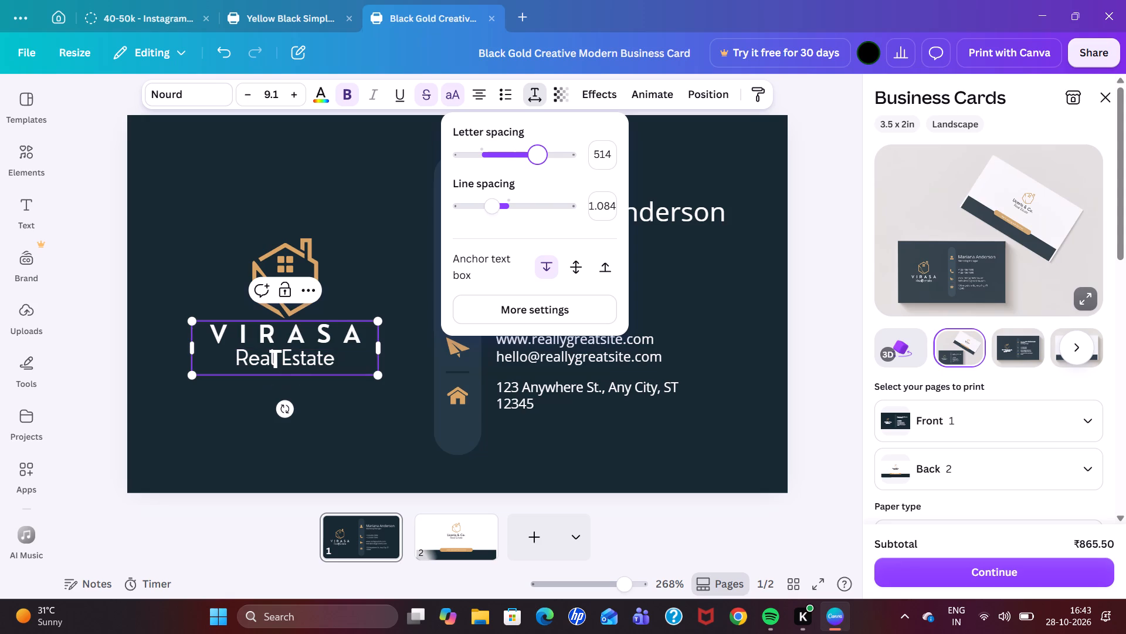
Increase the line spacing of the VIRASAT company name to 2.5.
left_click(527, 204)
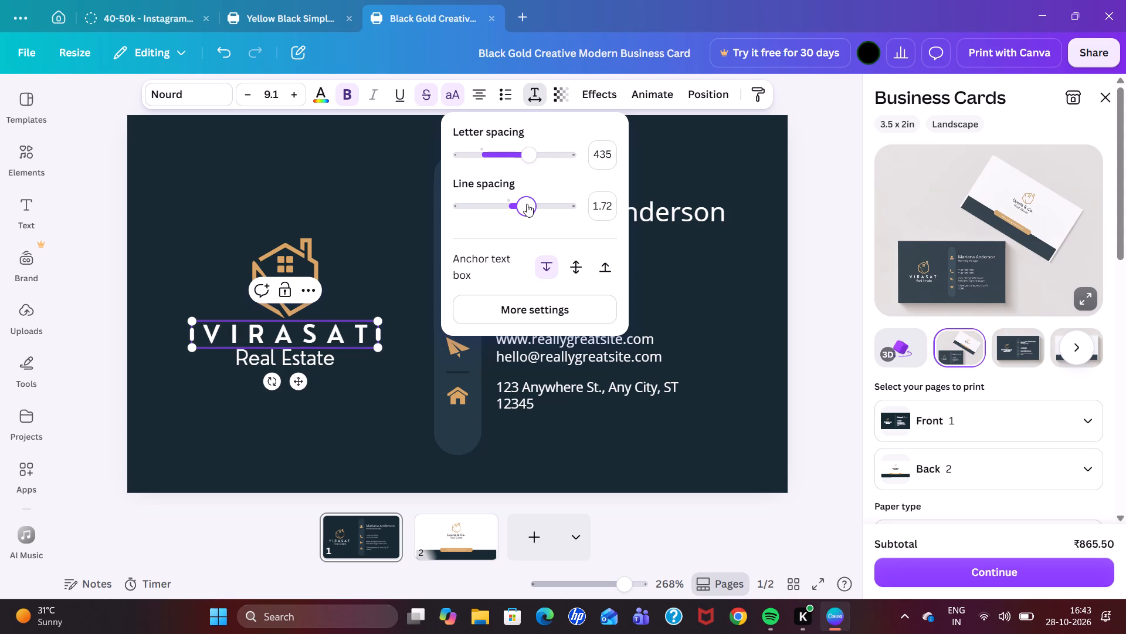
left_click_drag(527, 204, 536, 202)
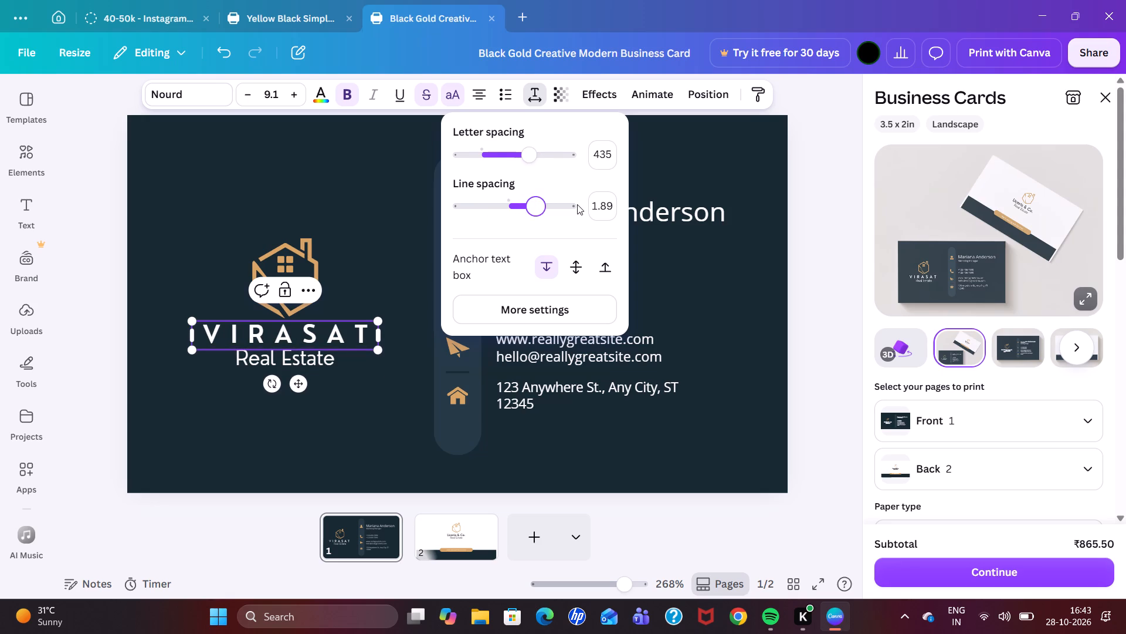
left_click(577, 204)
left_click(571, 204)
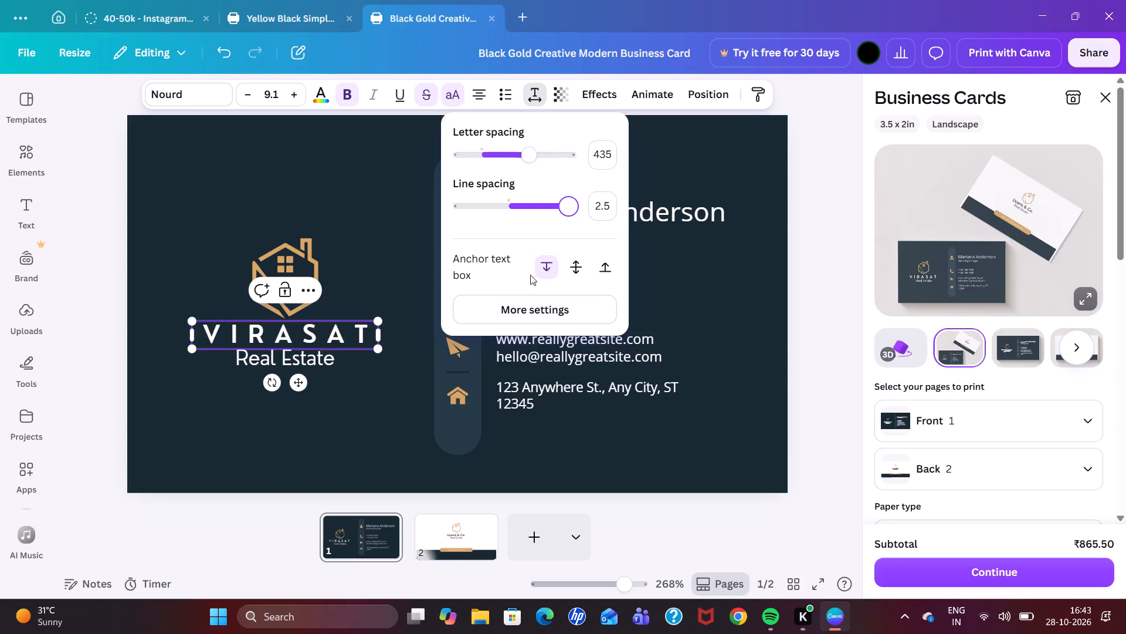
Format the VIRASAT company name as a bulleted list item.
left_click(509, 93)
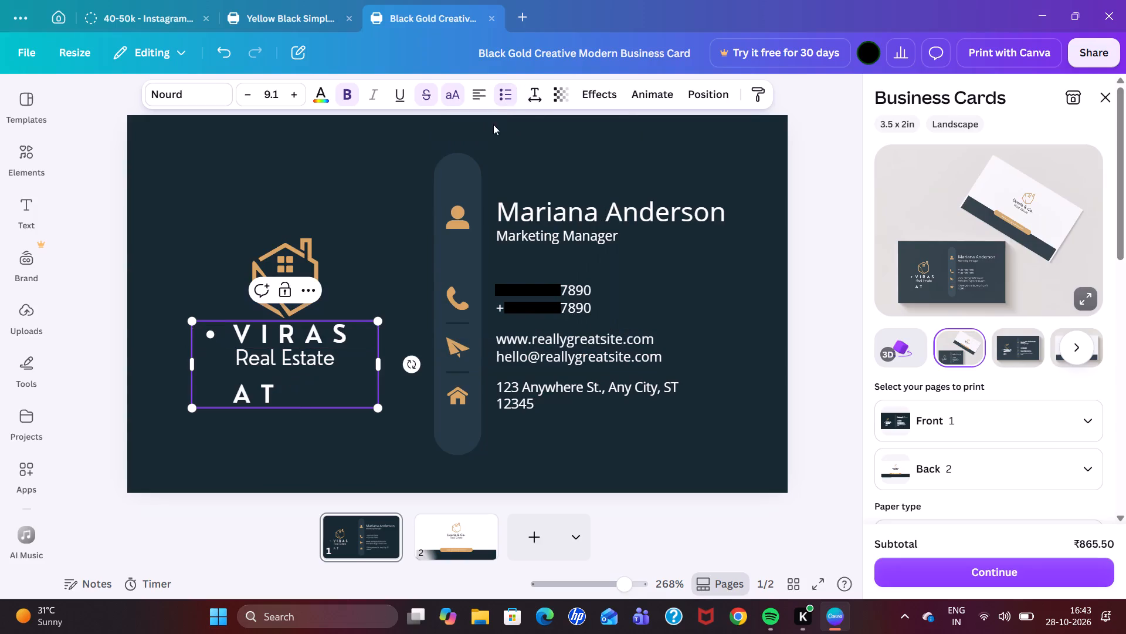
Scale the VIRASAT text to size 9.5 and widen its text box so the name fits on one line.
left_click_drag(379, 407, 377, 380)
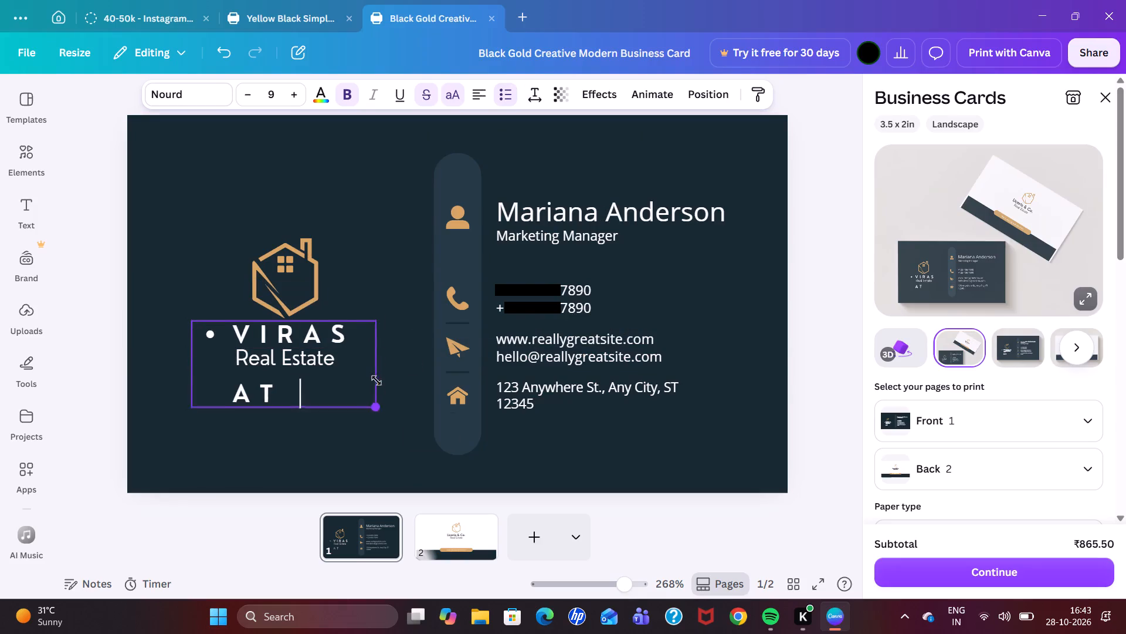
left_click_drag(377, 380, 408, 367)
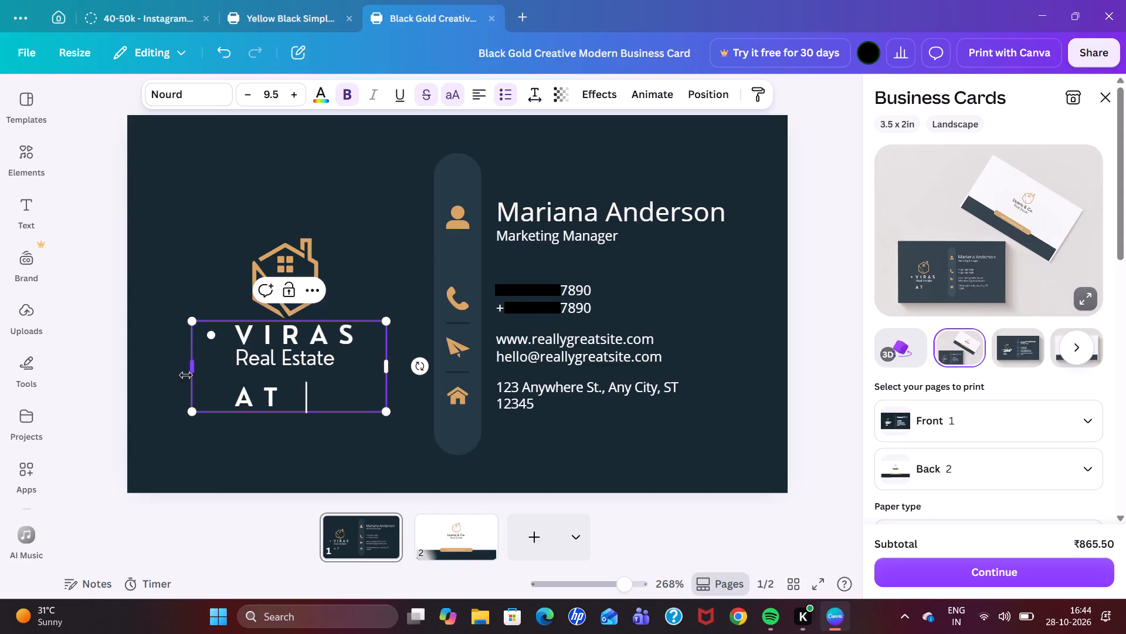
left_click_drag(186, 375, 129, 372)
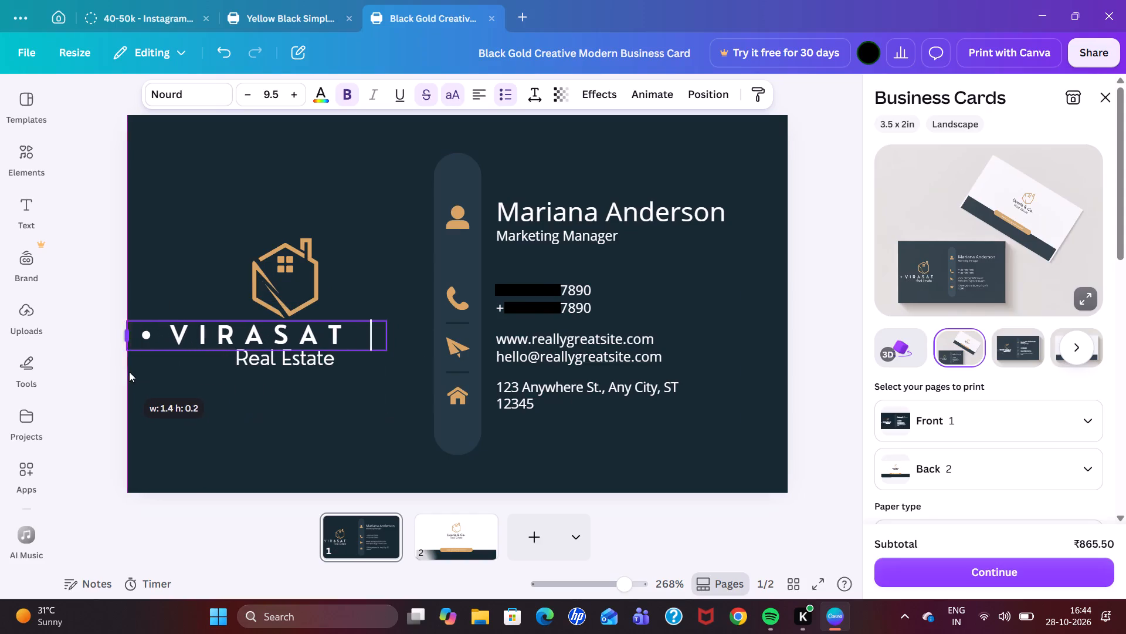
left_click_drag(129, 372, 134, 372)
Reposition the VIRASAT text so it is roughly centred between the house logo and the "Real Estate" line.
left_click_drag(215, 336, 222, 336)
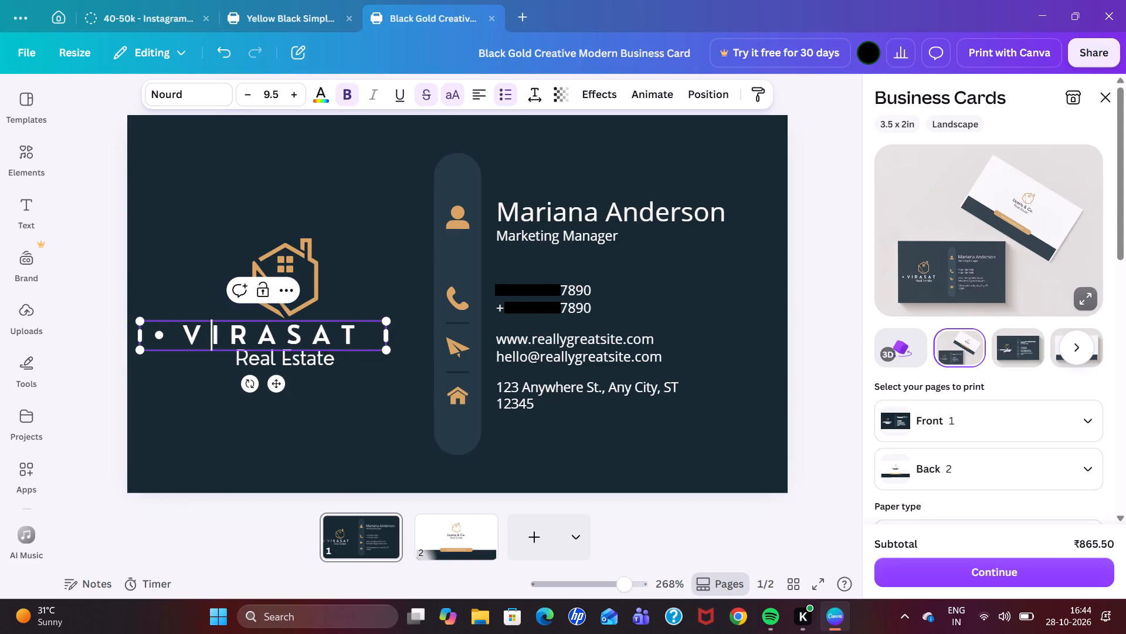
left_click_drag(222, 336, 236, 336)
left_click(184, 280)
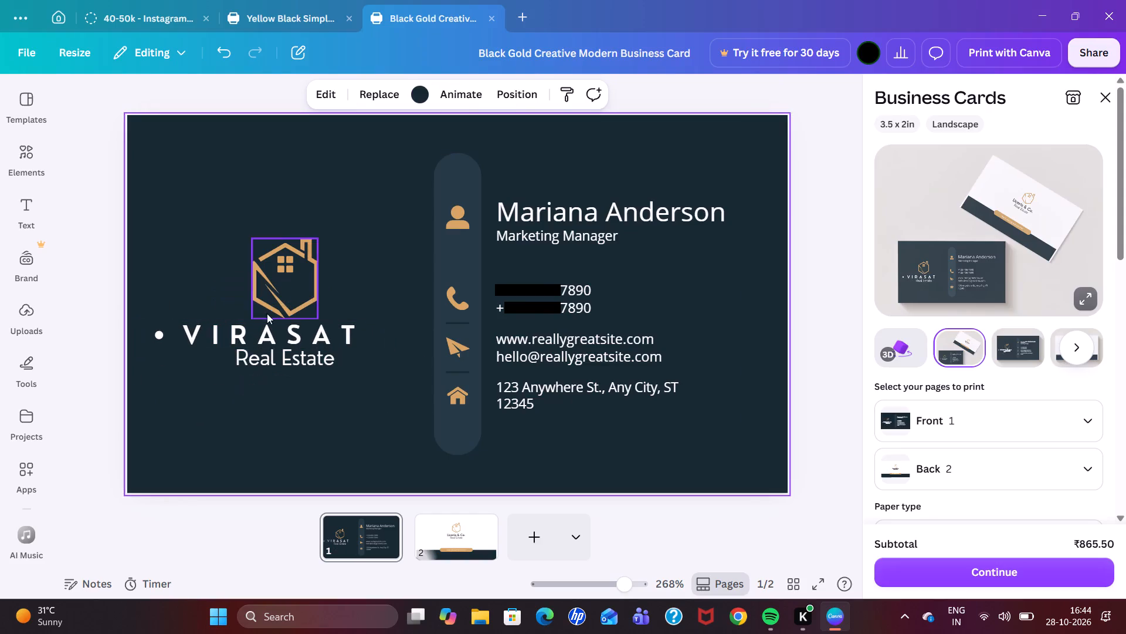
left_click_drag(289, 330, 317, 330)
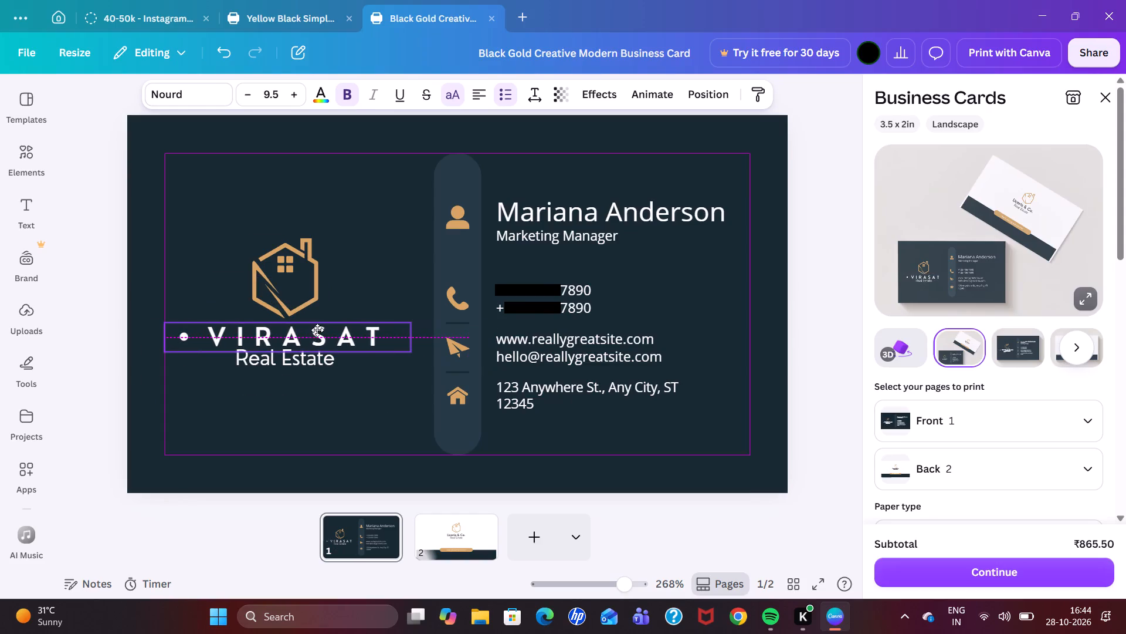
left_click_drag(317, 330, 308, 325)
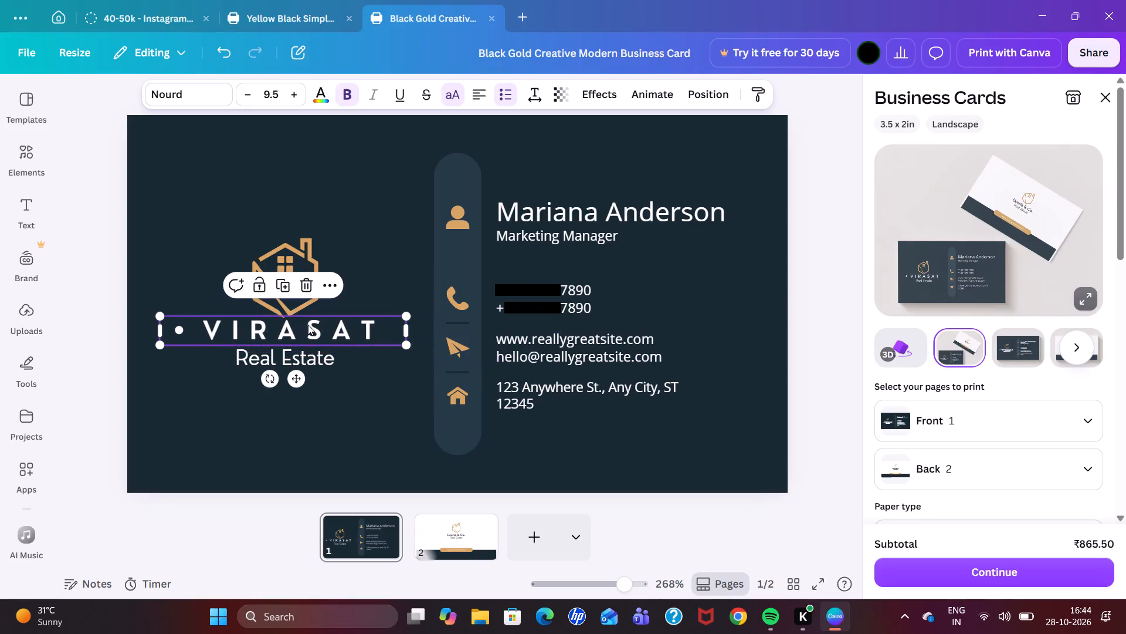
Move the "Real Estate" line slightly down and to the left to leave more space beneath VIRASAT.
left_click(184, 284)
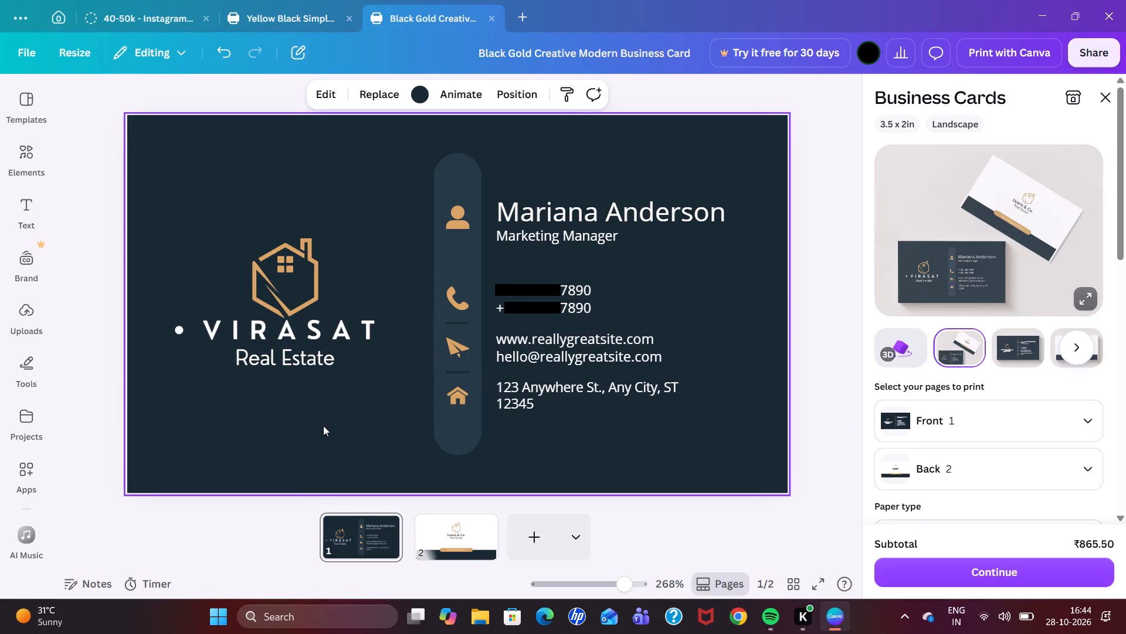
left_click_drag(294, 363, 288, 371)
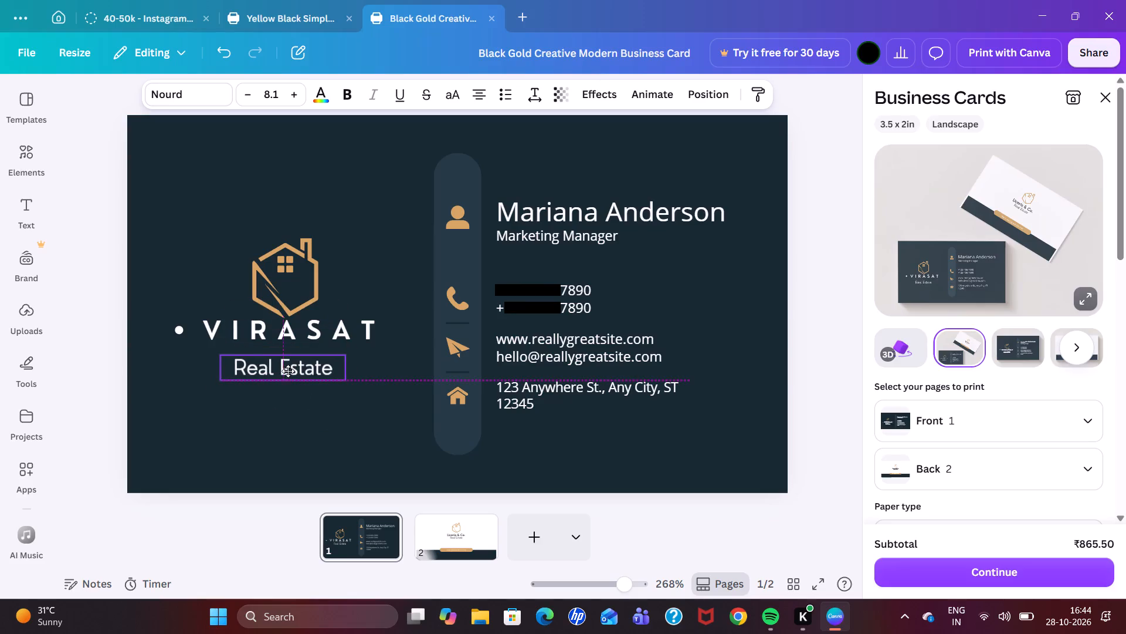
left_click_drag(288, 371, 288, 369)
Shift the house logo slightly up and to the left, leaving a small gap above the VIRASAT name.
left_click_drag(287, 291, 276, 288)
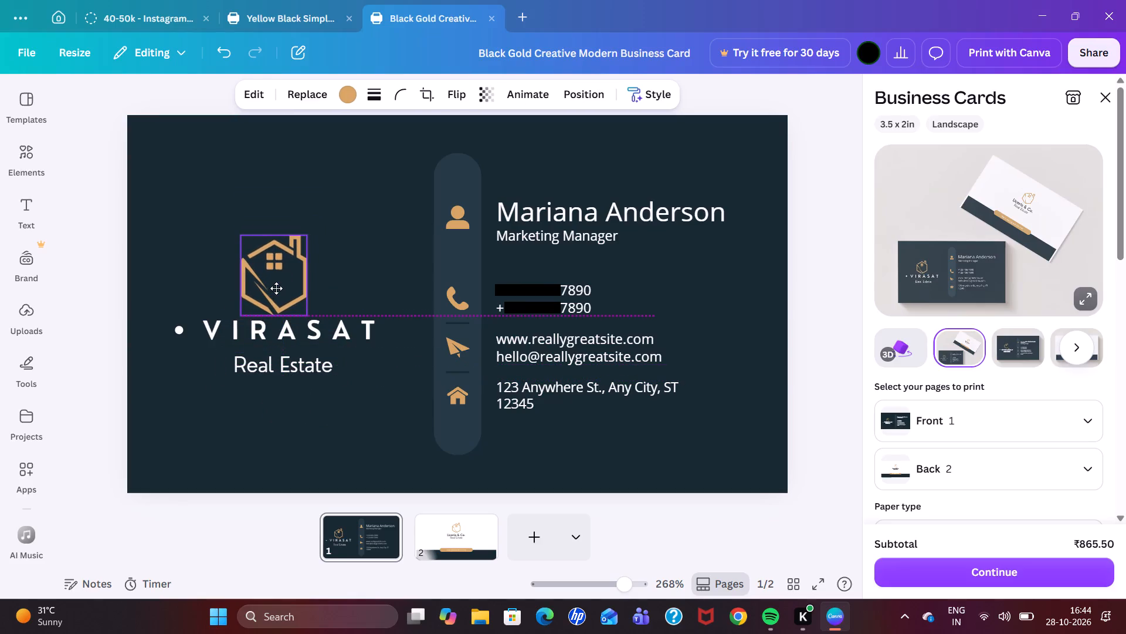
left_click_drag(276, 288, 278, 288)
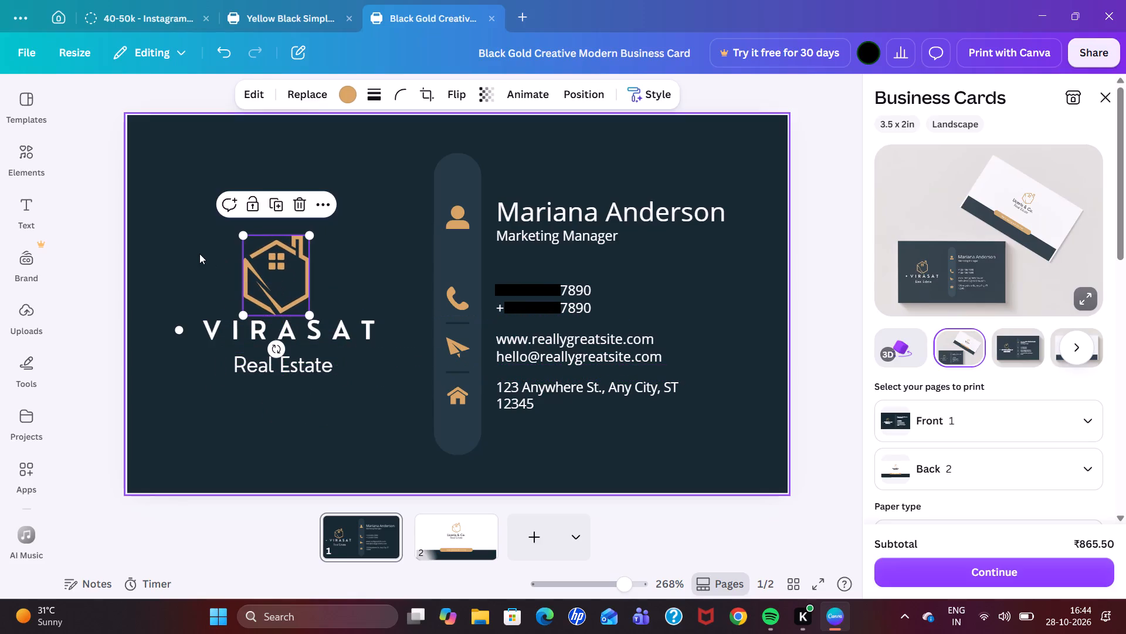
left_click(199, 254)
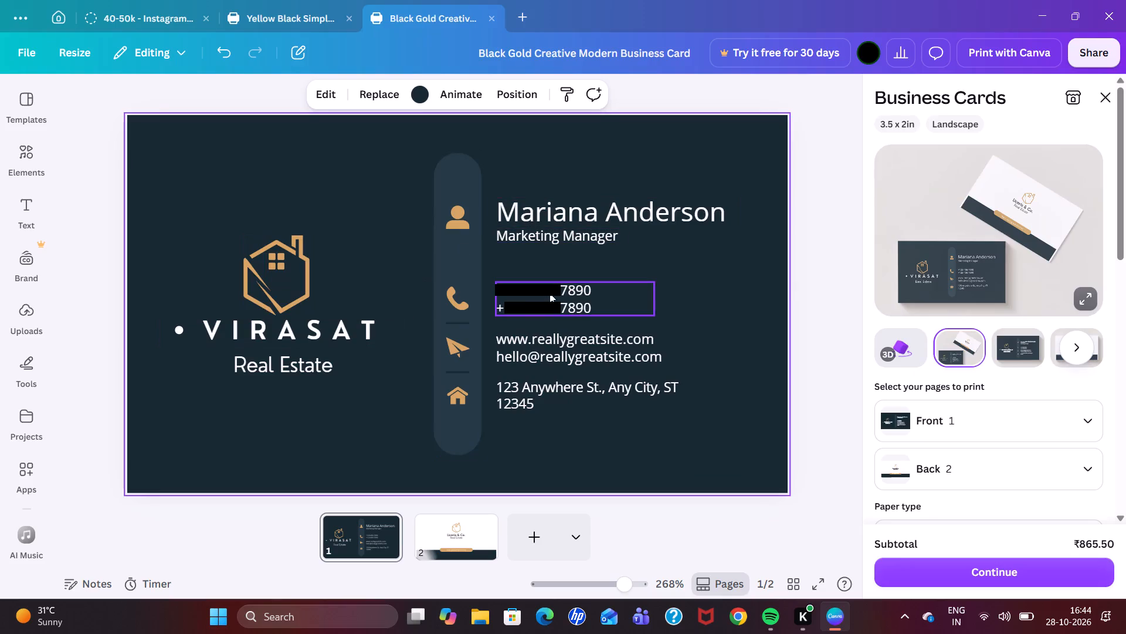
Delete the digits of the first placeholder phone number in the contact details, keeping its leading plus sign.
left_click(580, 282)
left_click(602, 286)
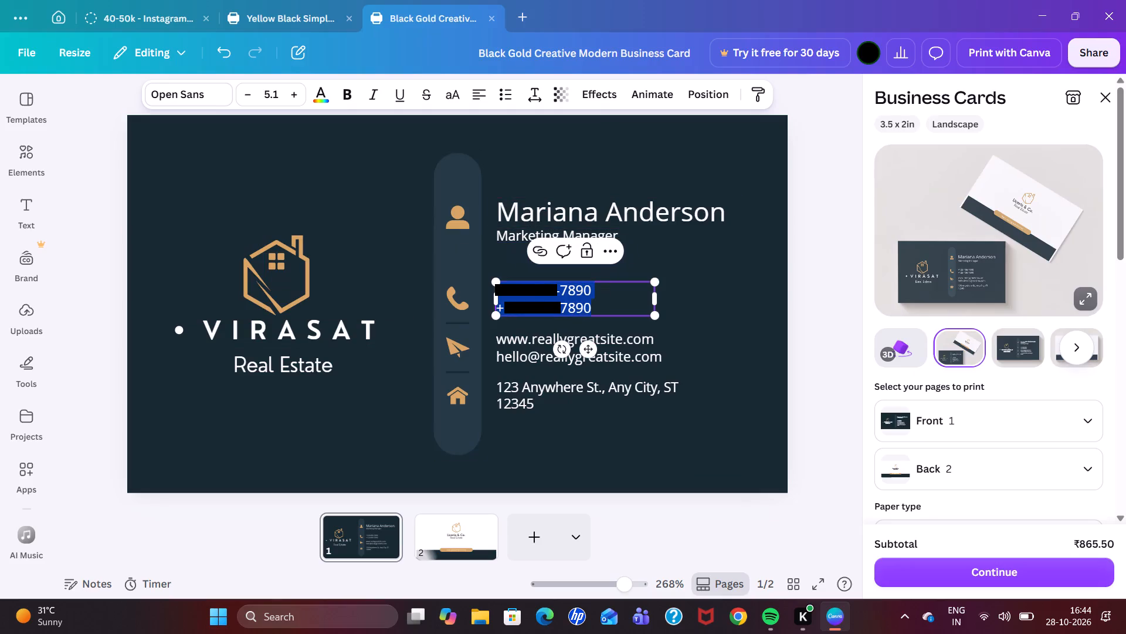
left_click(602, 286)
left_click(602, 286)
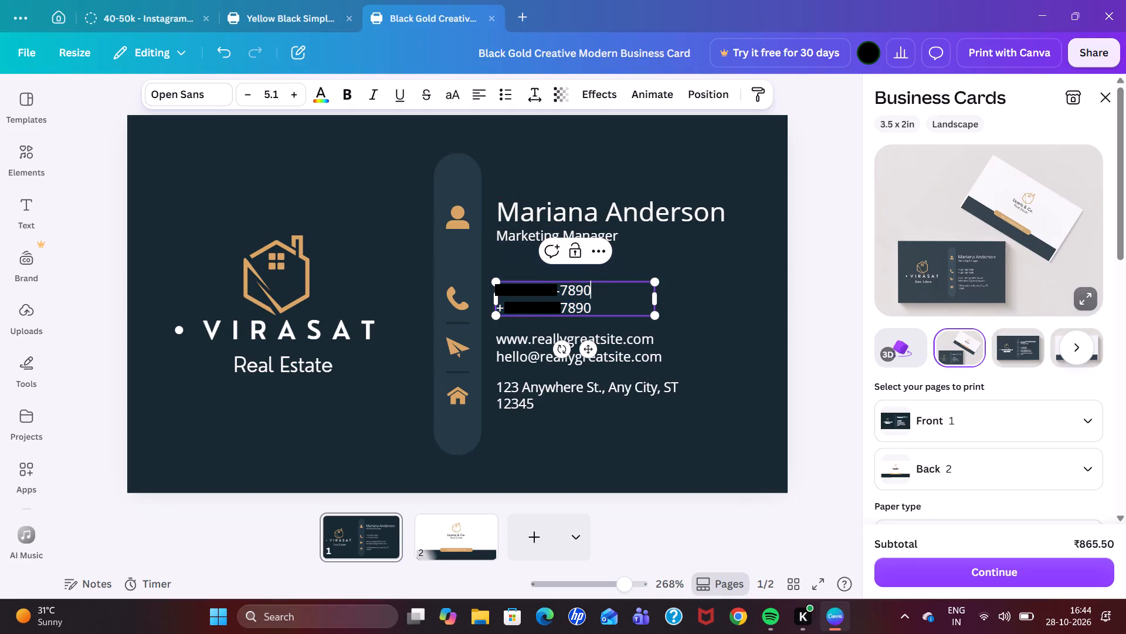
key("BackSpace")
key("BackSpace")
key("BackSpace")
key("BackSpace")
key("BackSpace")
key("BackSpace")
key("BackSpace")
key("BackSpace")
key("BackSpace")
key("BackSpace")
key("BackSpace")
key("BackSpace")
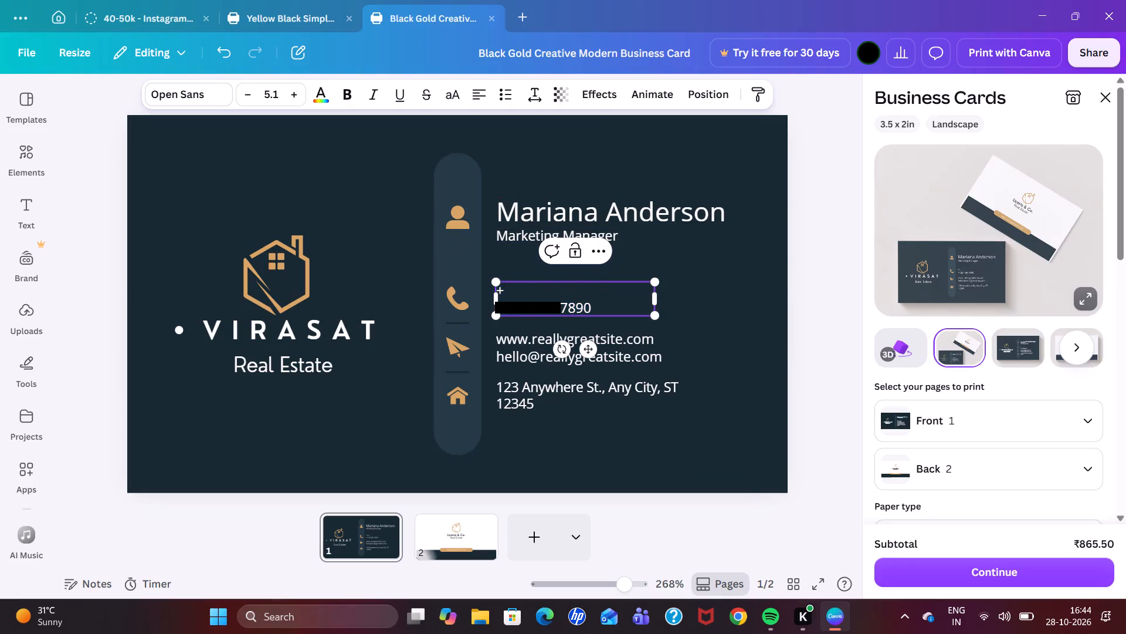
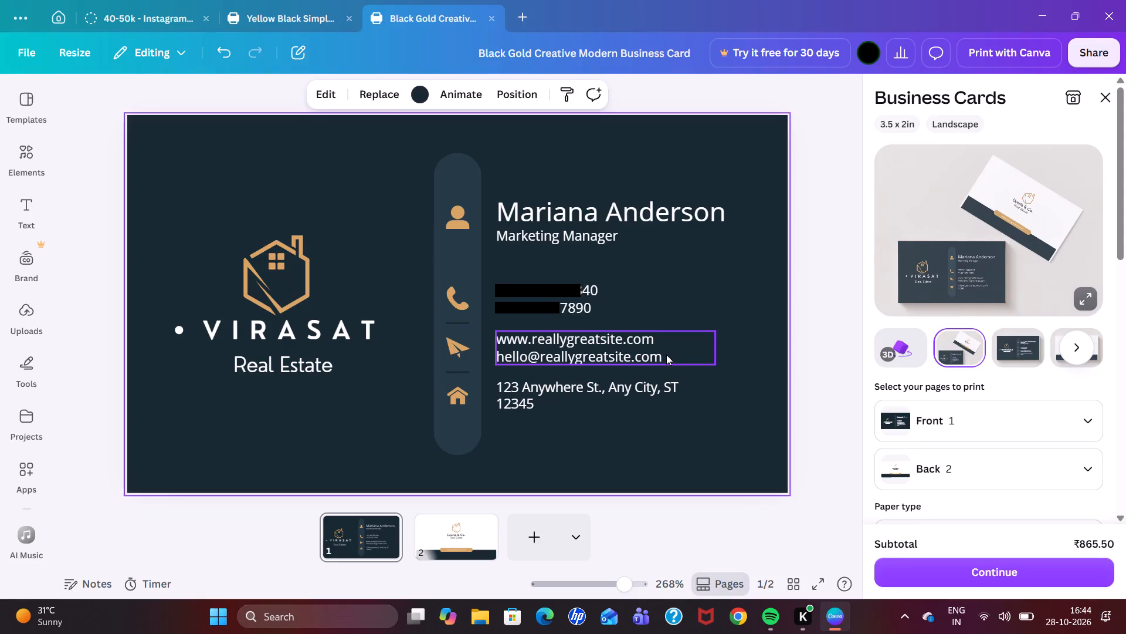
Delete the placeholder e-mail address below the website line in the contact details.
left_click(666, 355)
left_click(666, 355)
left_click(666, 355)
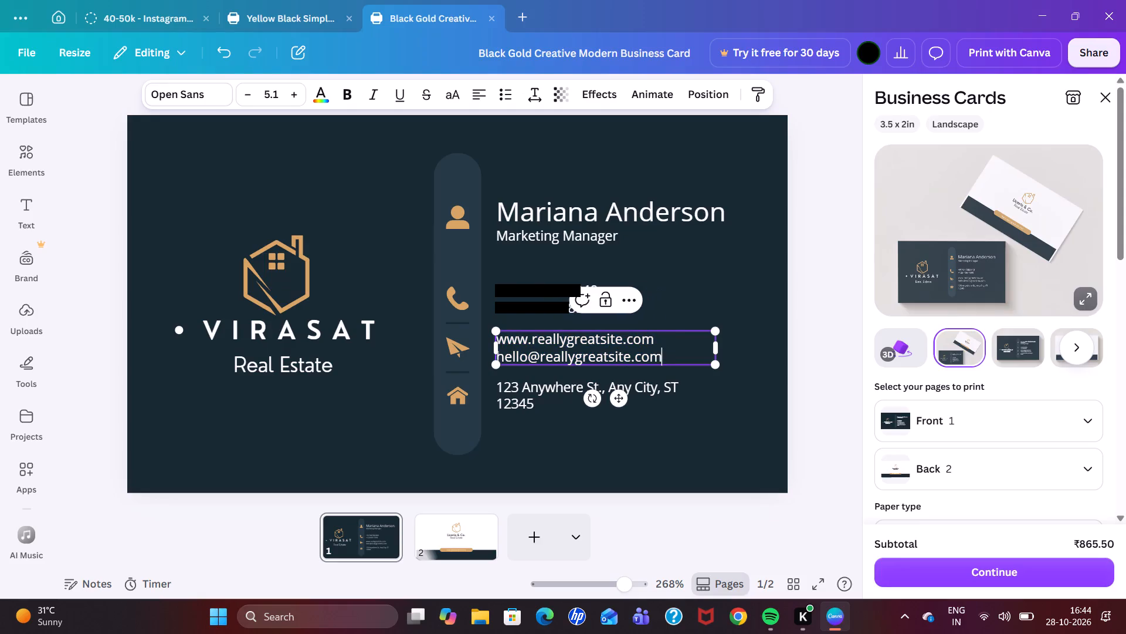
key("BackSpace")
key("BackSpace")
key("BackSpace")
key("BackSpace")
key("BackSpace")
key("BackSpace")
key("BackSpace")
key("BackSpace")
key("BackSpace")
key("BackSpace")
key("BackSpace")
key("BackSpace")
key("BackSpace")
key("BackSpace")
key("BackSpace")
key("BackSpace")
key("BackSpace")
key("BackSpace")
key("BackSpace")
key("BackSpace")
key("BackSpace")
key("BackSpace")
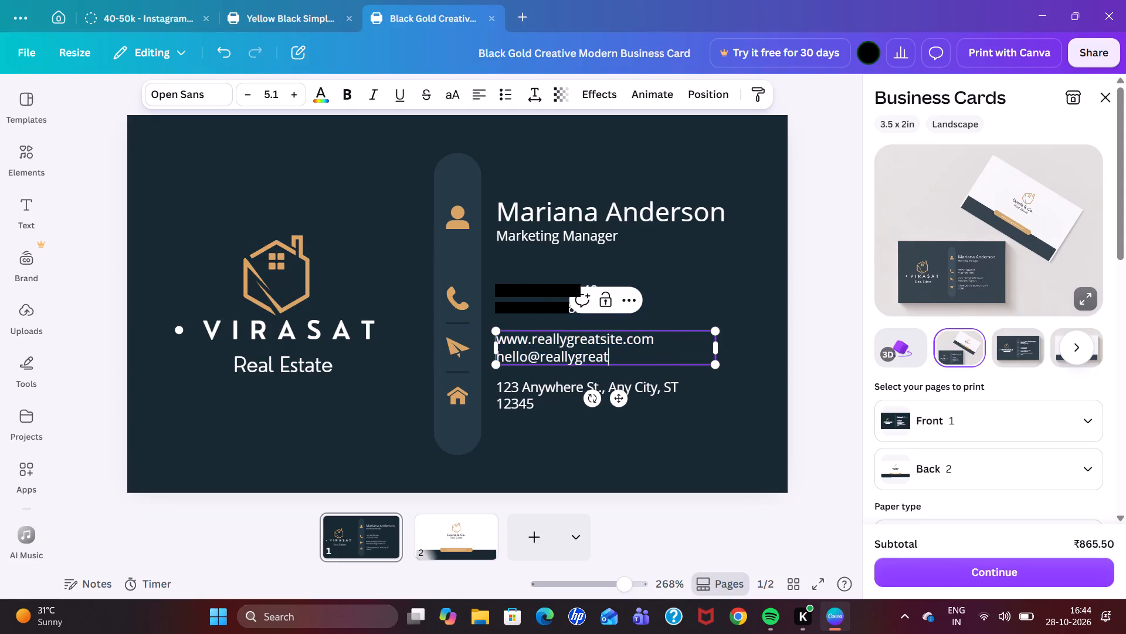
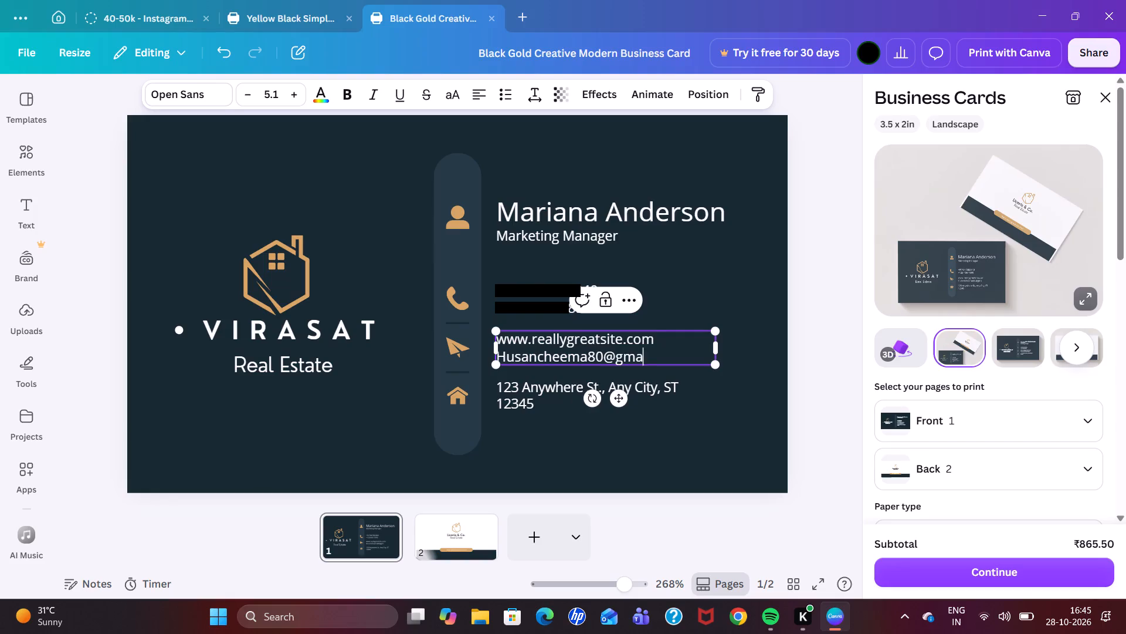
Complete the contact e-mail address on the line below the website with its domain ending.
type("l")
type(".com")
left_click(731, 298)
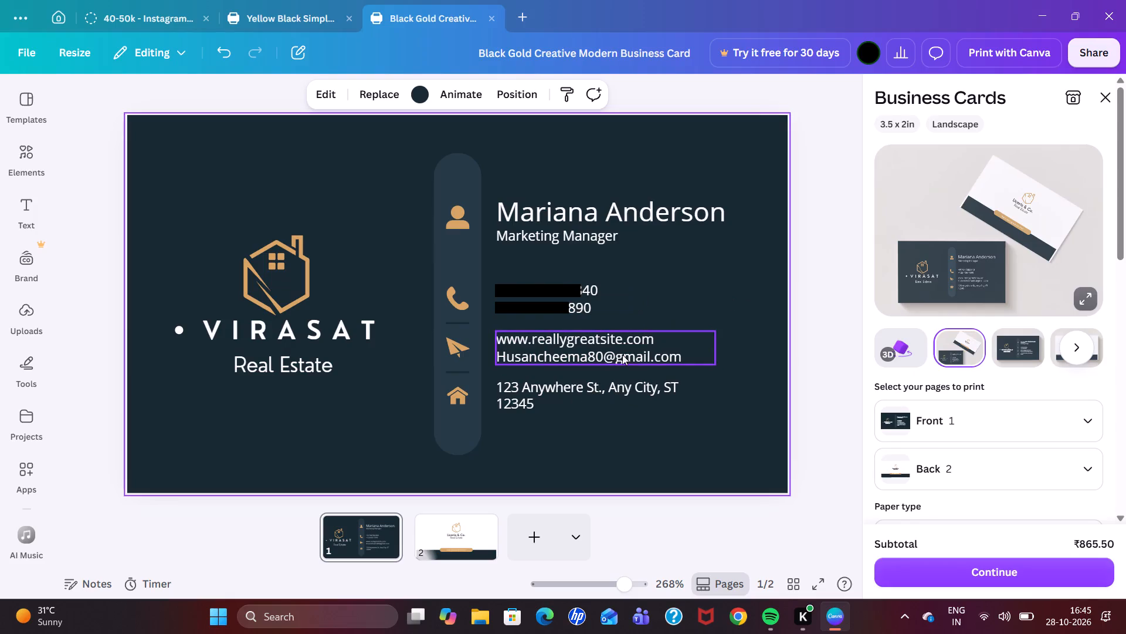
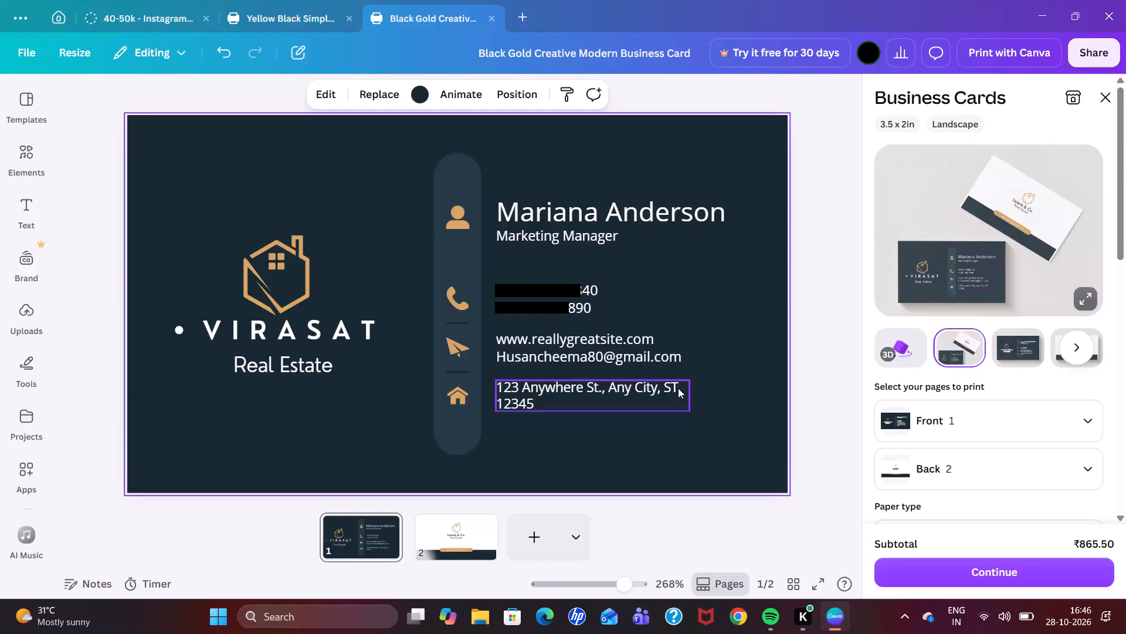
Replace the placeholder street address beside the house icon with the client's address, starting with the postal code and a comma.
left_click(648, 393)
left_click(648, 393)
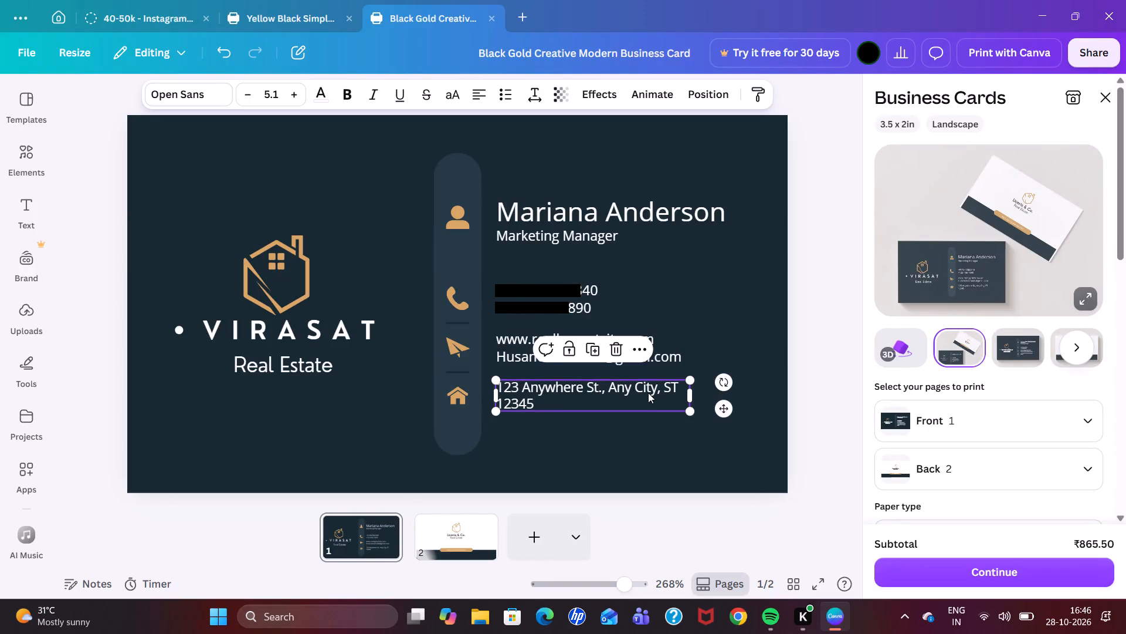
left_click(599, 410)
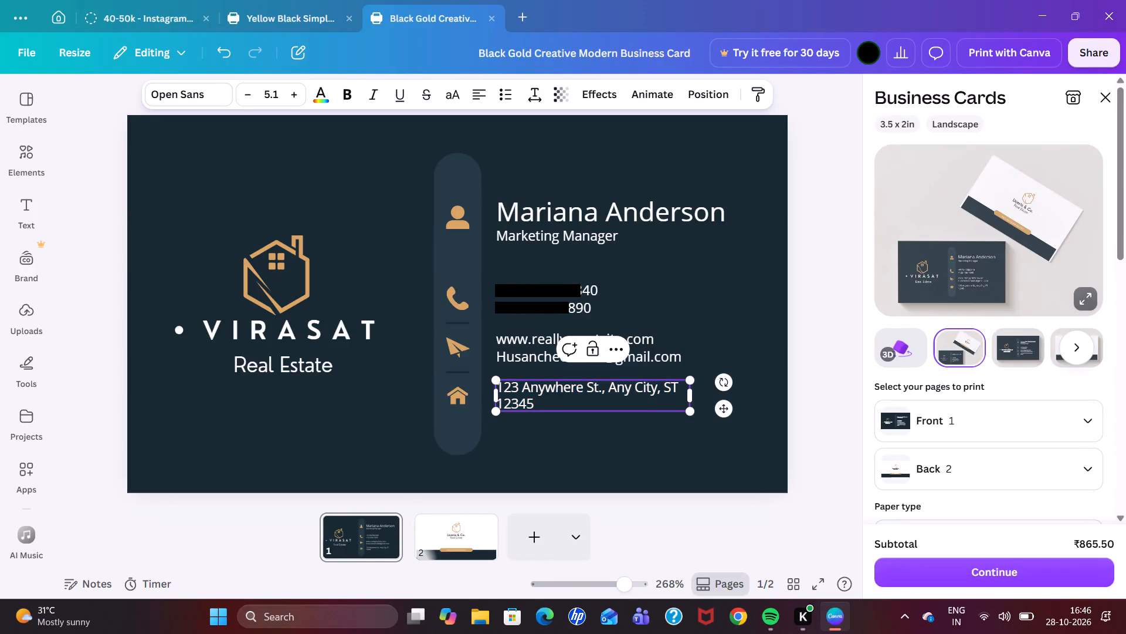
key("BackSpace")
key("BackSpace")
key("BackSpace")
key("BackSpace")
key("BackSpace")
key("BackSpace")
key("BackSpace")
key("BackSpace")
key("BackSpace")
key("BackSpace")
key("BackSpace")
key("BackSpace")
key("BackSpace")
key("BackSpace")
key("BackSpace")
key("BackSpace")
key("BackSpace")
key("BackSpace")
key("BackSpace")
key("BackSpace")
key("BackSpace")
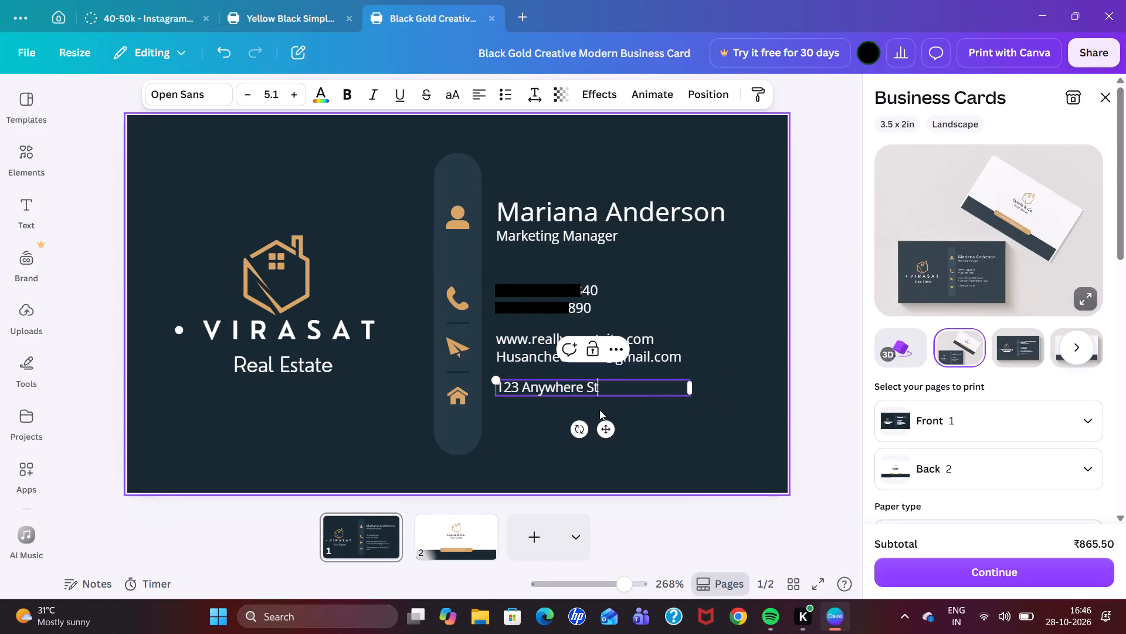
key("BackSpace")
key("BackSpace")
key("BackSpace")
key("BackSpace")
key("BackSpace")
key("BackSpace")
key("BackSpace")
key("BackSpace")
key("BackSpace")
key("BackSpace")
key("BackSpace")
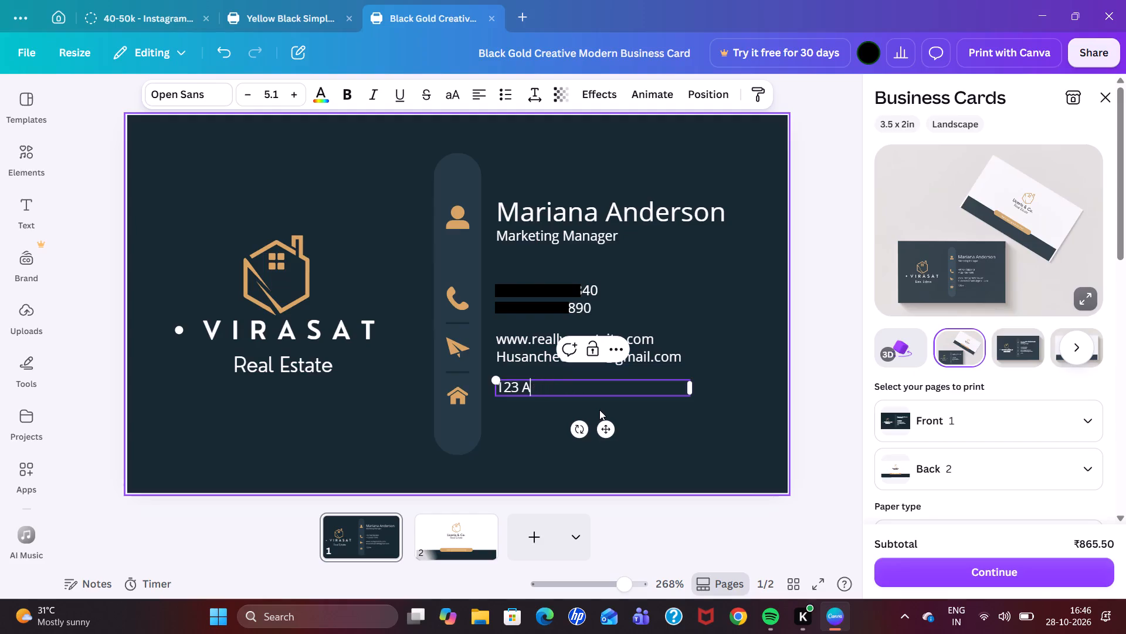
key("BackSpace")
key("BackSpace")
key("BackSpace")
key("BackSpace")
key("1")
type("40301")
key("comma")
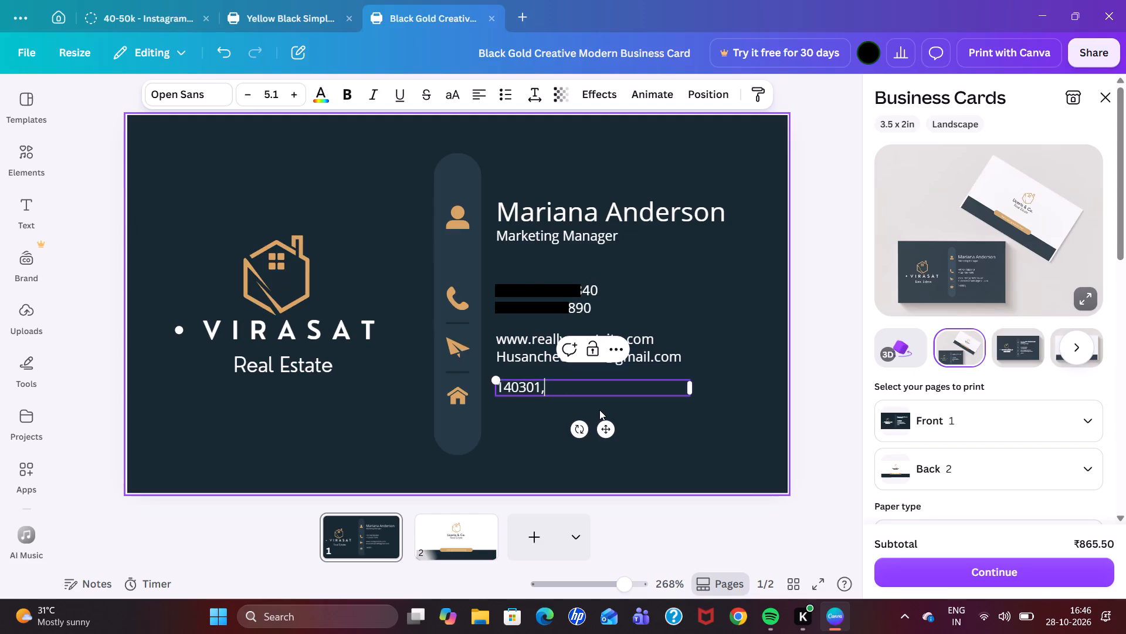
Complete the address line beside the house icon with the town and city after the postal code, separated by full stops.
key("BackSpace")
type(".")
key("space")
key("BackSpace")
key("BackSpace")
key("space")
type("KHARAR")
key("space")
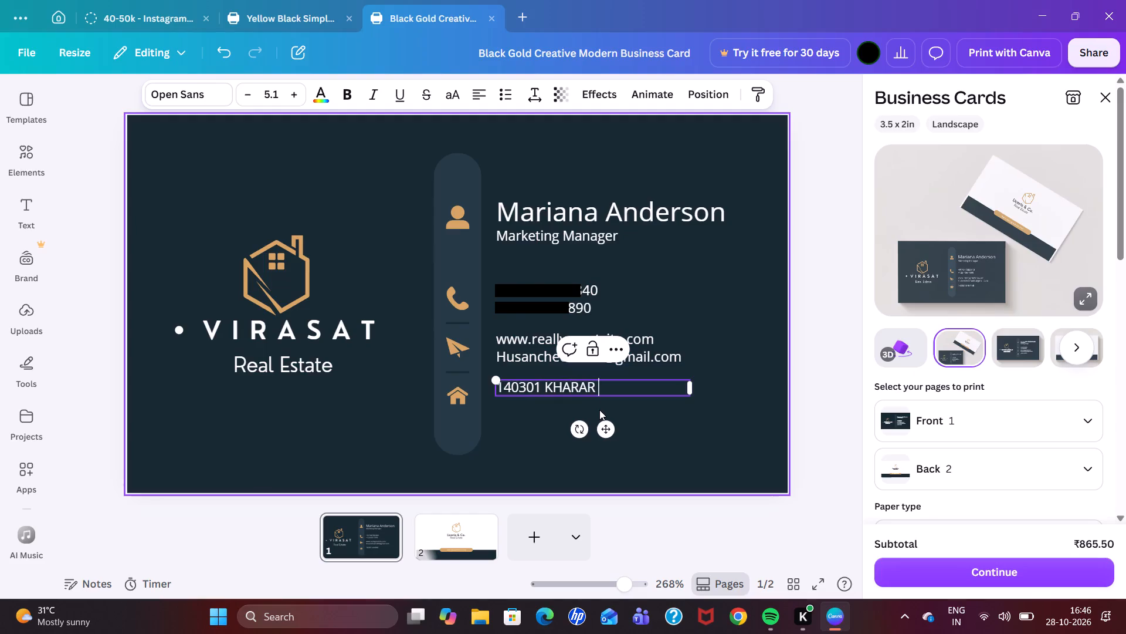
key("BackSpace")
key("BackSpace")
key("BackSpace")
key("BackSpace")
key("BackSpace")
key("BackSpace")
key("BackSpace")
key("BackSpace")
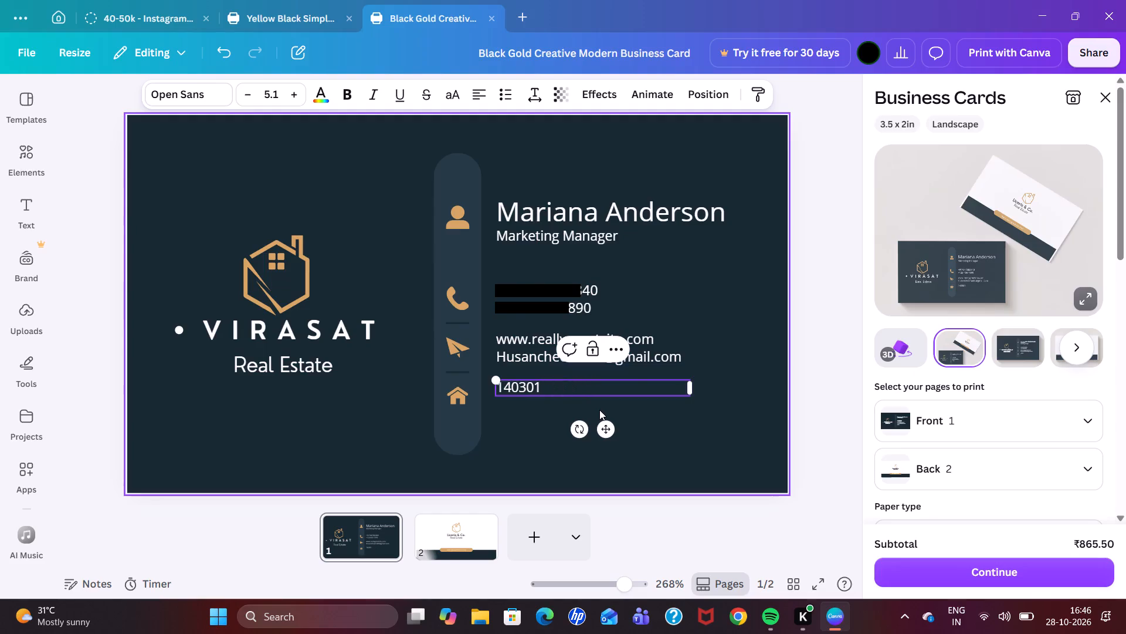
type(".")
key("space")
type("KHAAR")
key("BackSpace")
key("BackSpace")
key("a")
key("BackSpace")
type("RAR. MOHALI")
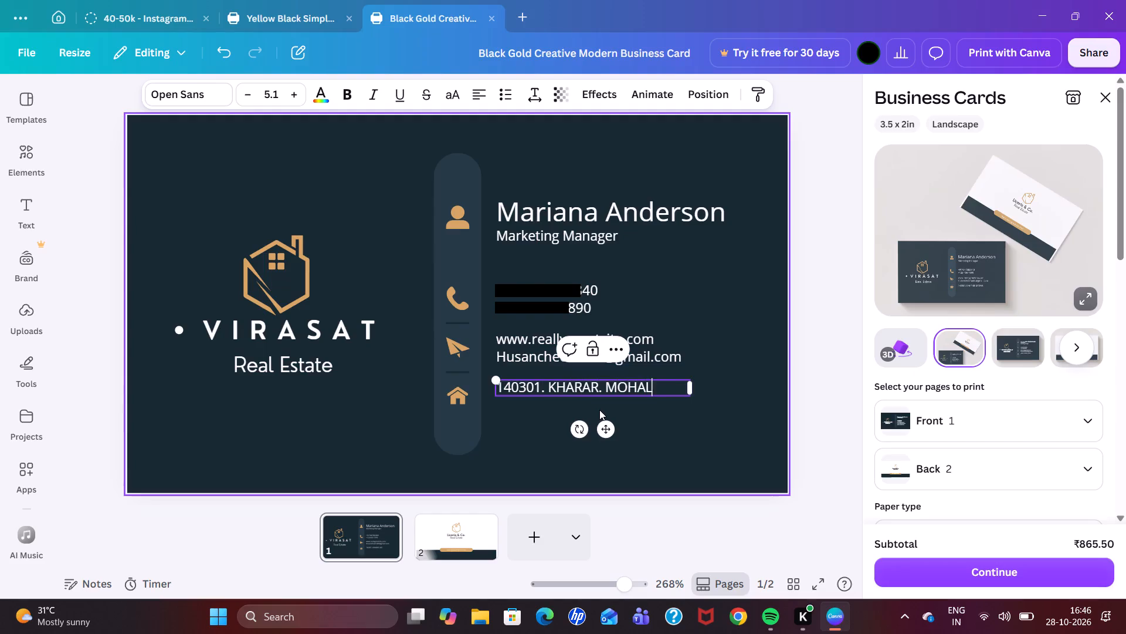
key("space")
Add a second address line containing the district name, indented with spaces beneath the first line.
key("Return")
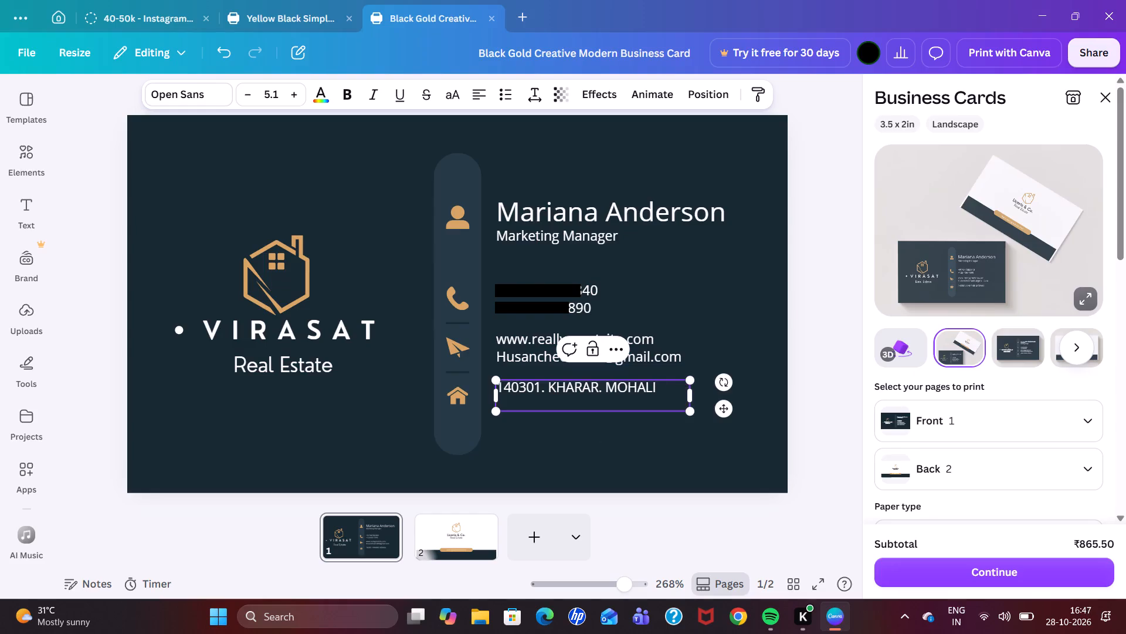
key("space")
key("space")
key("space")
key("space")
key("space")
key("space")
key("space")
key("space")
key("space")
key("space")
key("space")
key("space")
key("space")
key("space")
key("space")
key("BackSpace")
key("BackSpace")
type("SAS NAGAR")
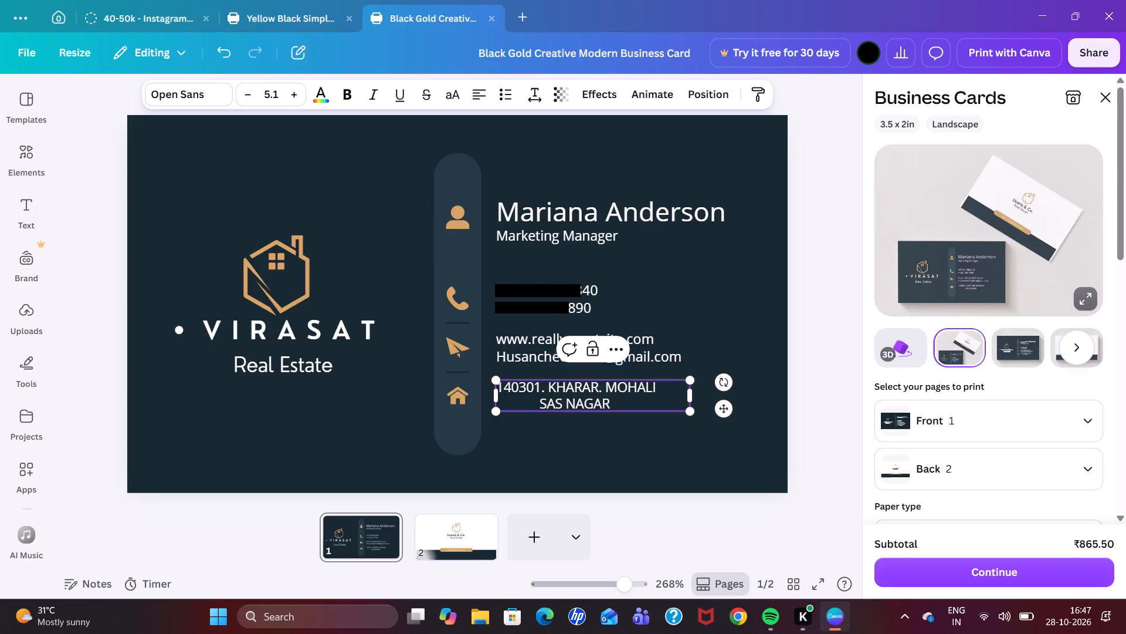
left_click(611, 434)
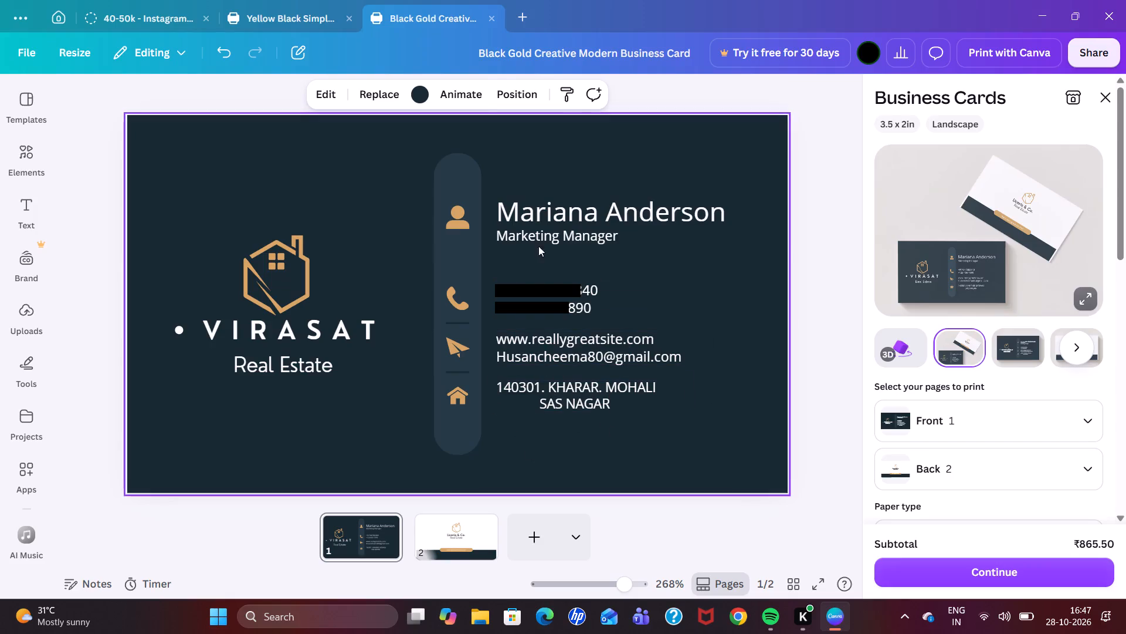
Replace the large placeholder person's name beside the person icon with VIRASAT.
left_click(730, 207)
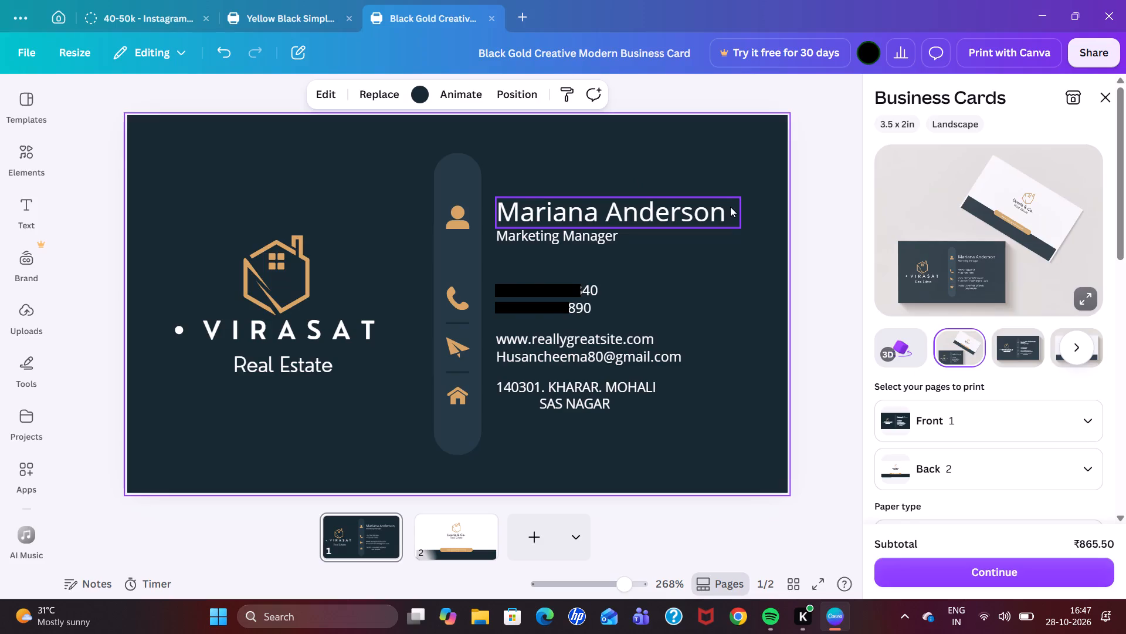
left_click(730, 207)
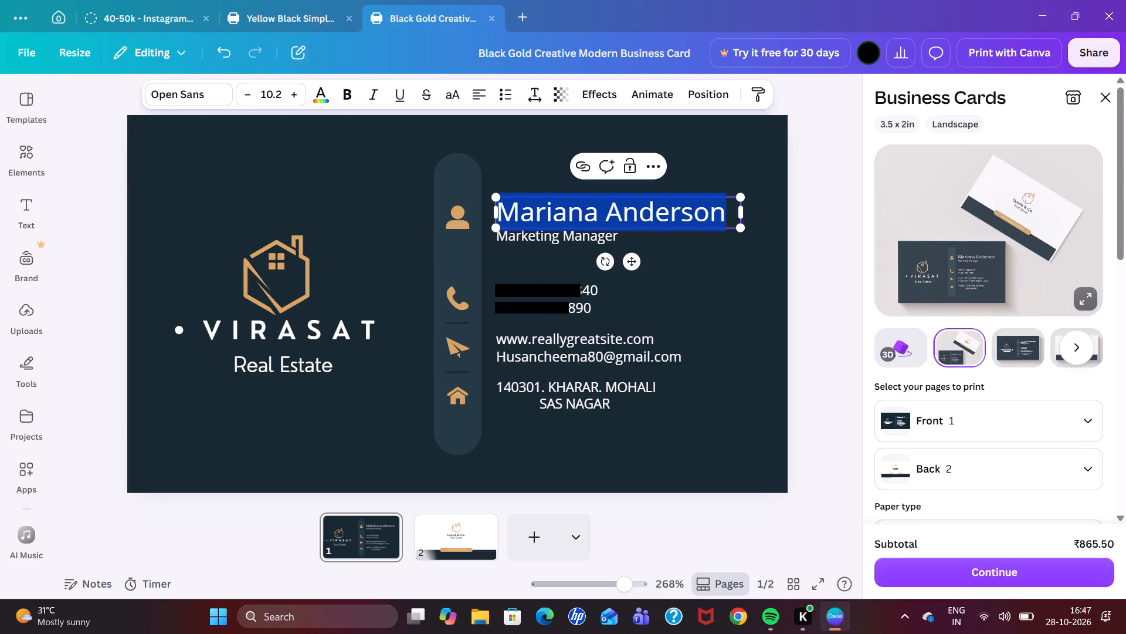
key("BackSpace")
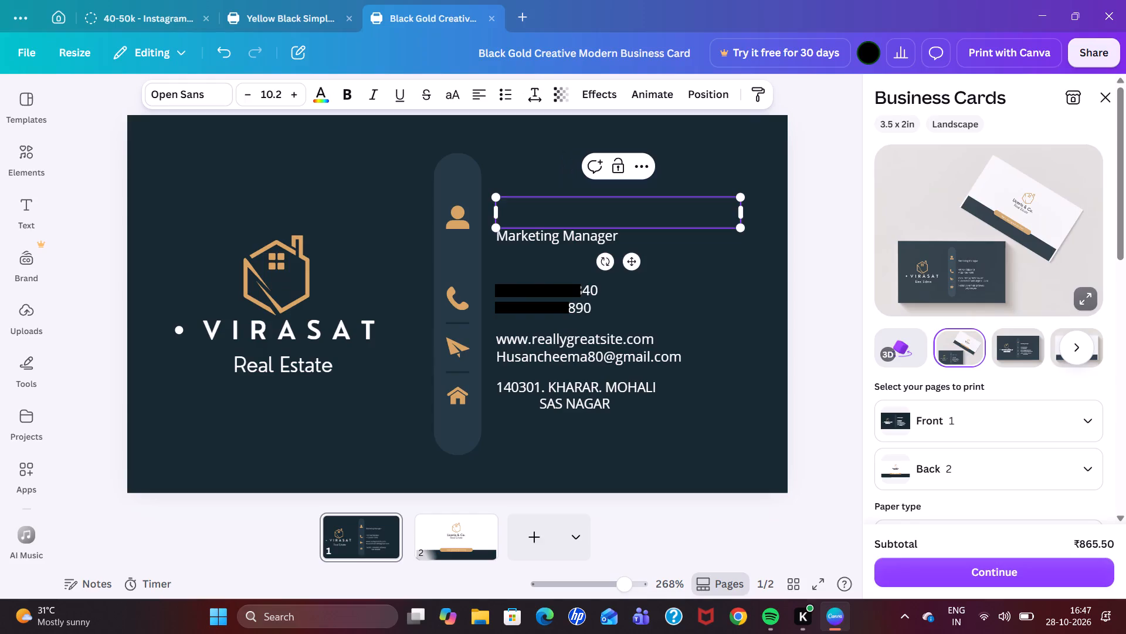
key("i")
key("BackSpace")
key("t")
key("BackSpace")
type("VI")
type("RASAT")
key("space")
left_click(692, 243)
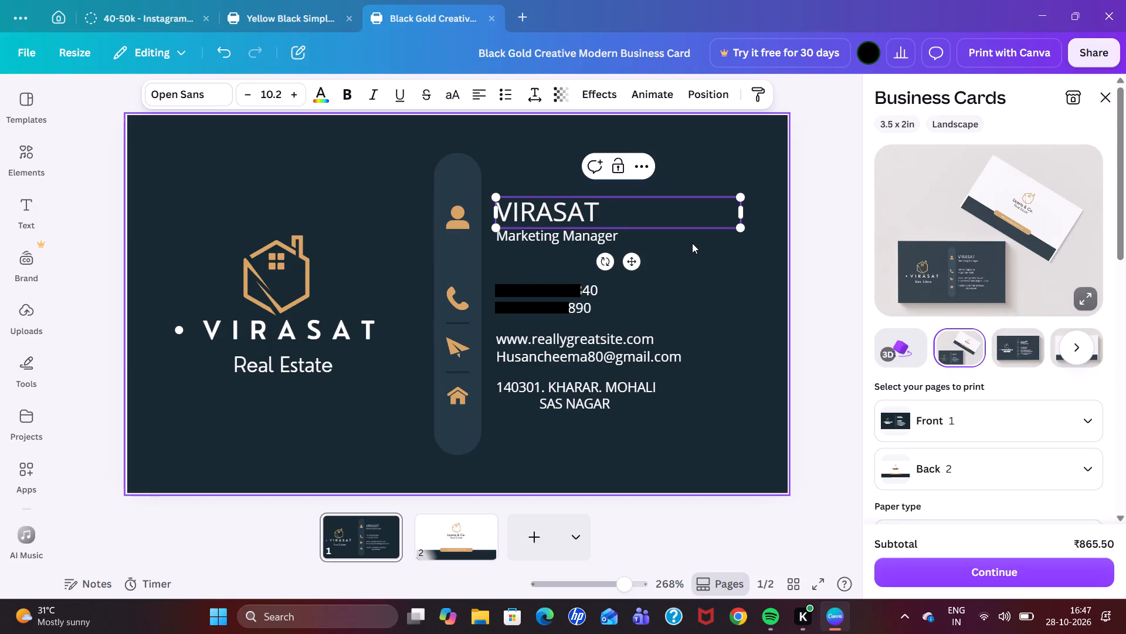
Replace the Marketing Manager job title with DEVELOPERS and widen its text box.
left_click(601, 234)
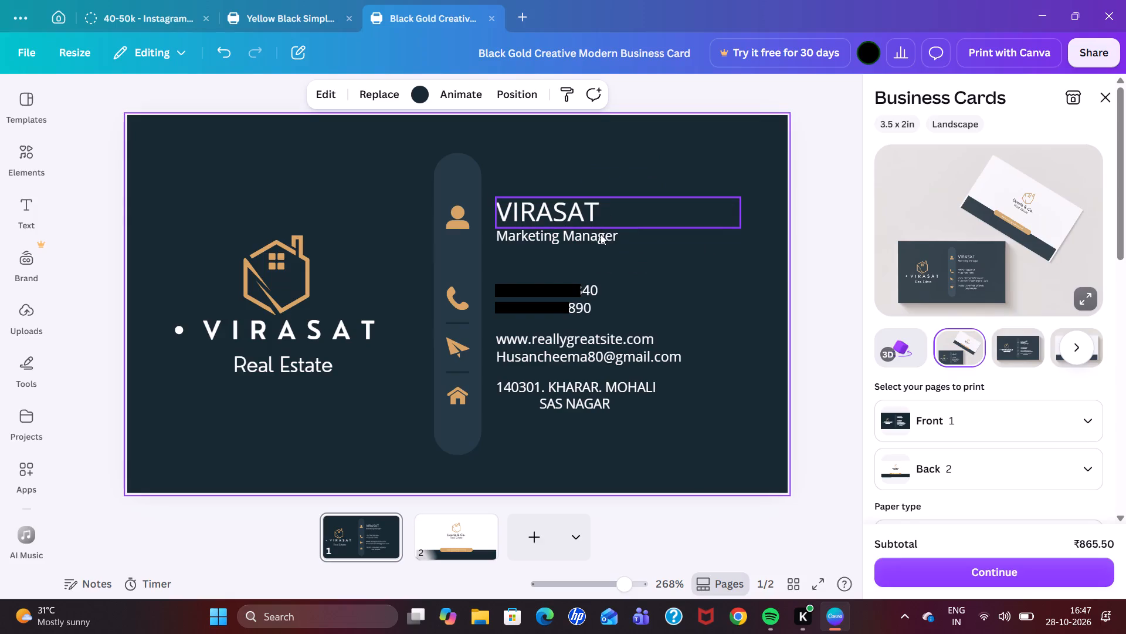
left_click(601, 234)
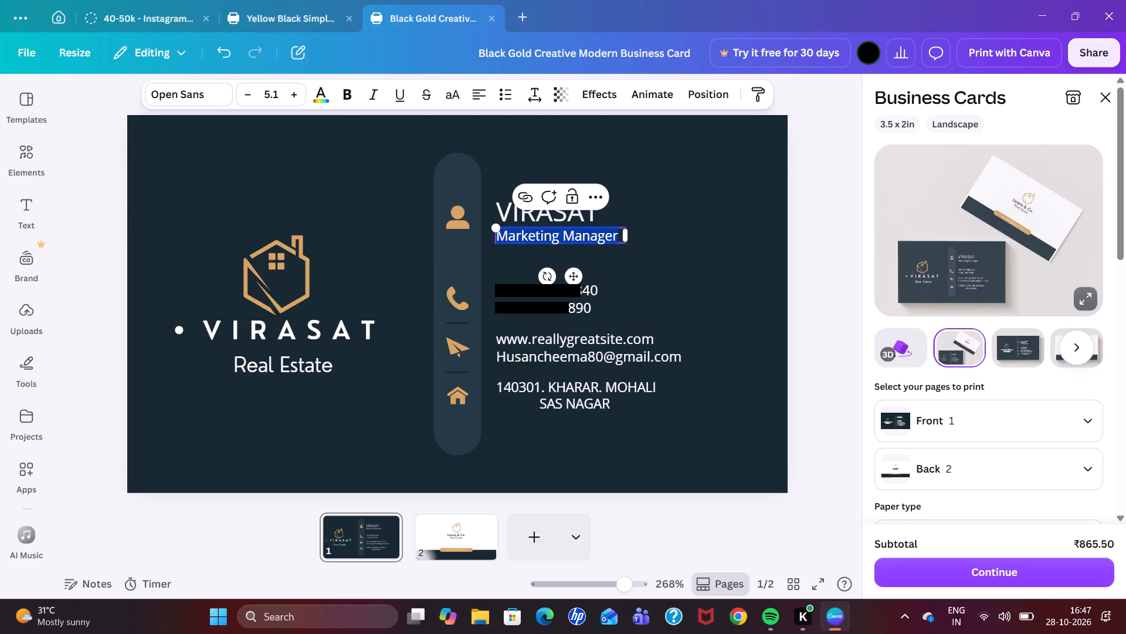
key("BackSpace")
type("DEVELOPERS")
key("space")
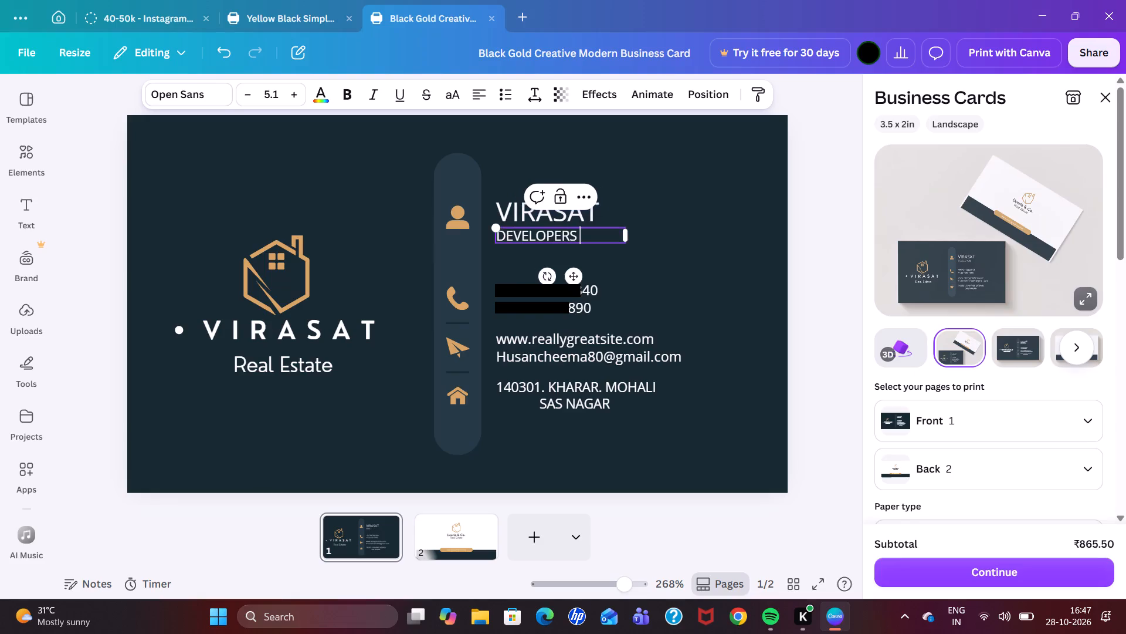
left_click_drag(630, 236, 655, 232)
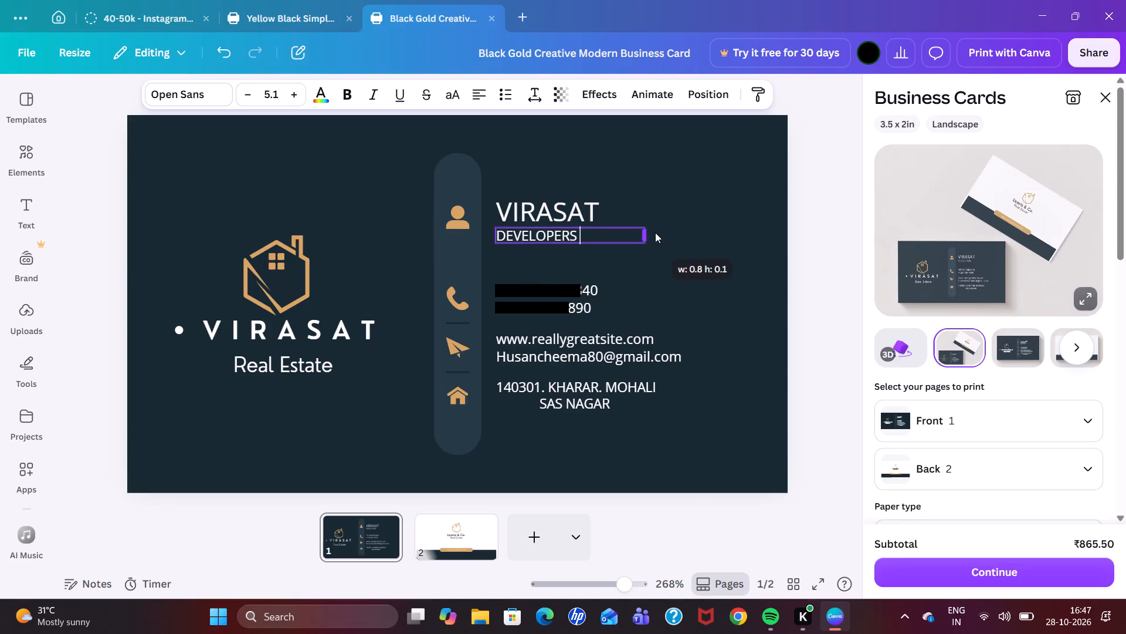
left_click_drag(655, 232, 685, 226)
left_click(670, 179)
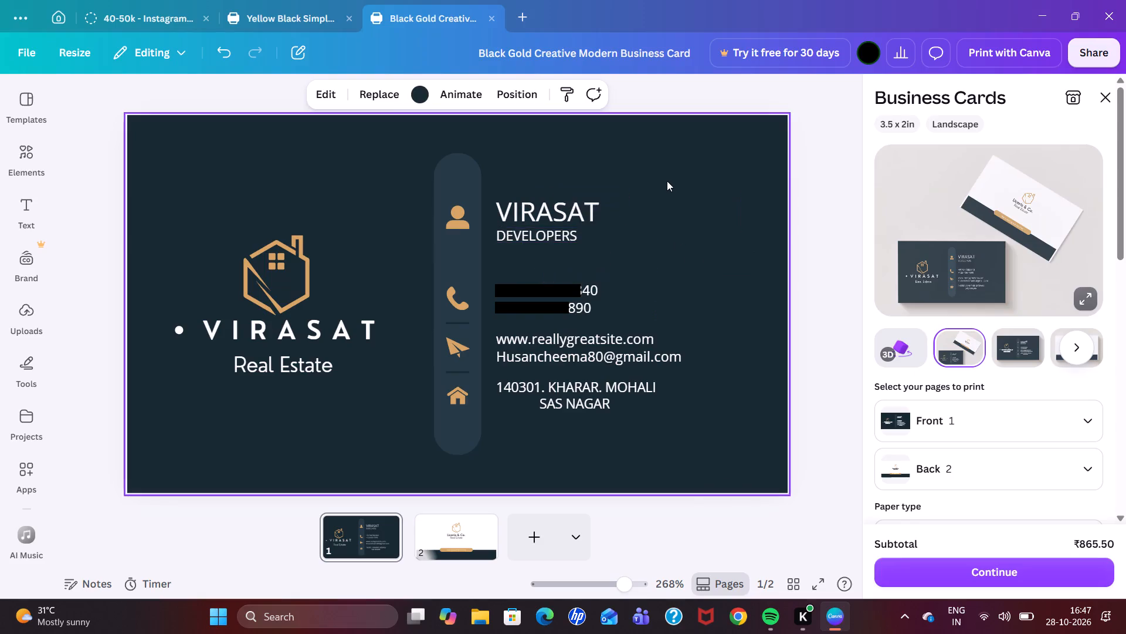
Move the VIRASAT heading beside the person icon up, leaving a gap of about 0.083 above DEVELOPERS.
left_click_drag(562, 208, 562, 195)
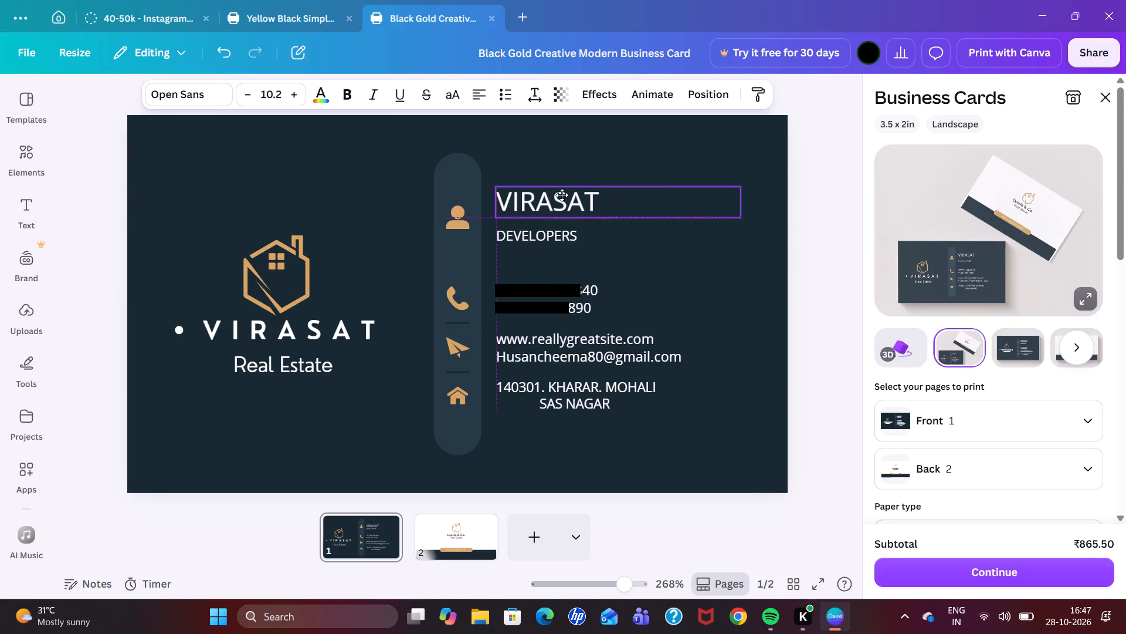
left_click_drag(562, 195, 561, 193)
left_click(575, 210)
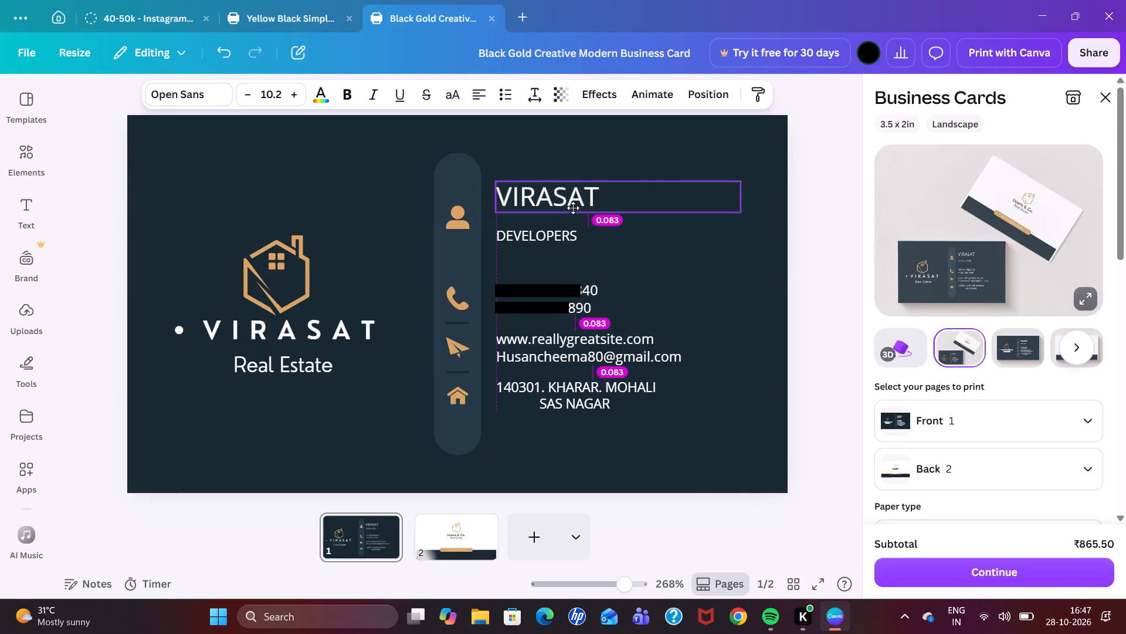
Move the DEVELOPERS text up and right so it sits just beneath the end of the VIRASAT heading.
left_click_drag(554, 231, 598, 220)
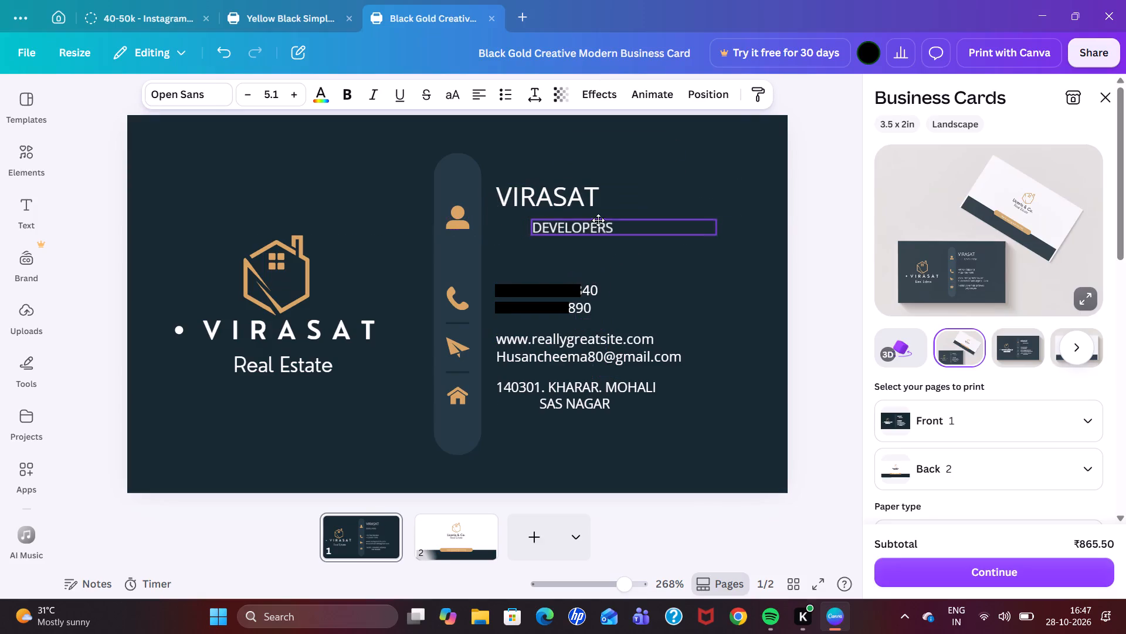
left_click_drag(598, 220, 618, 218)
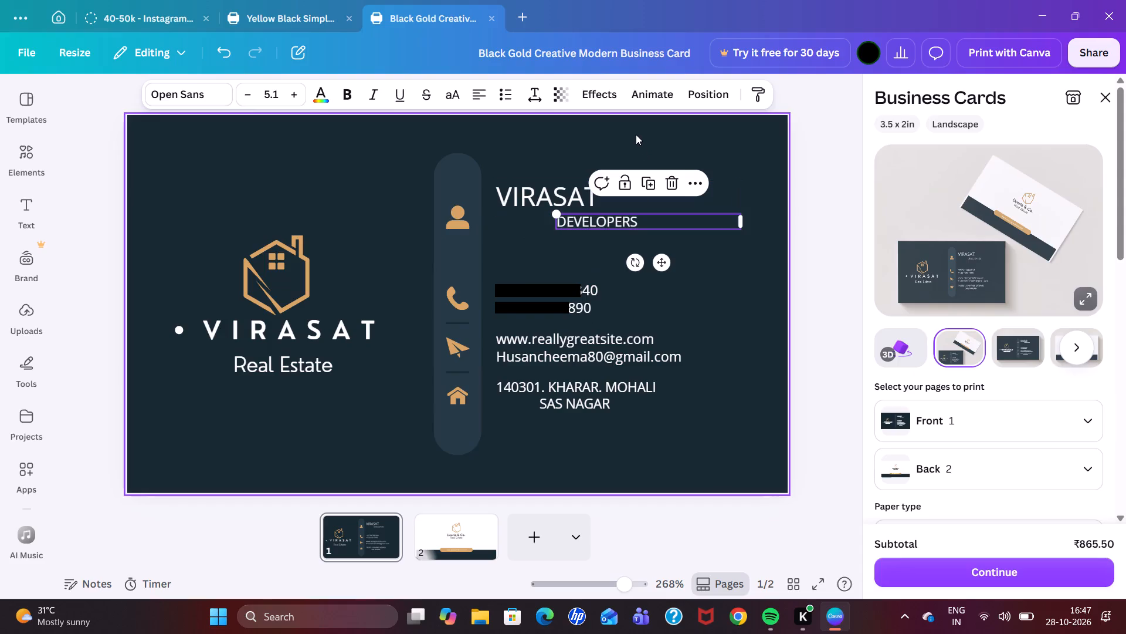
left_click(636, 134)
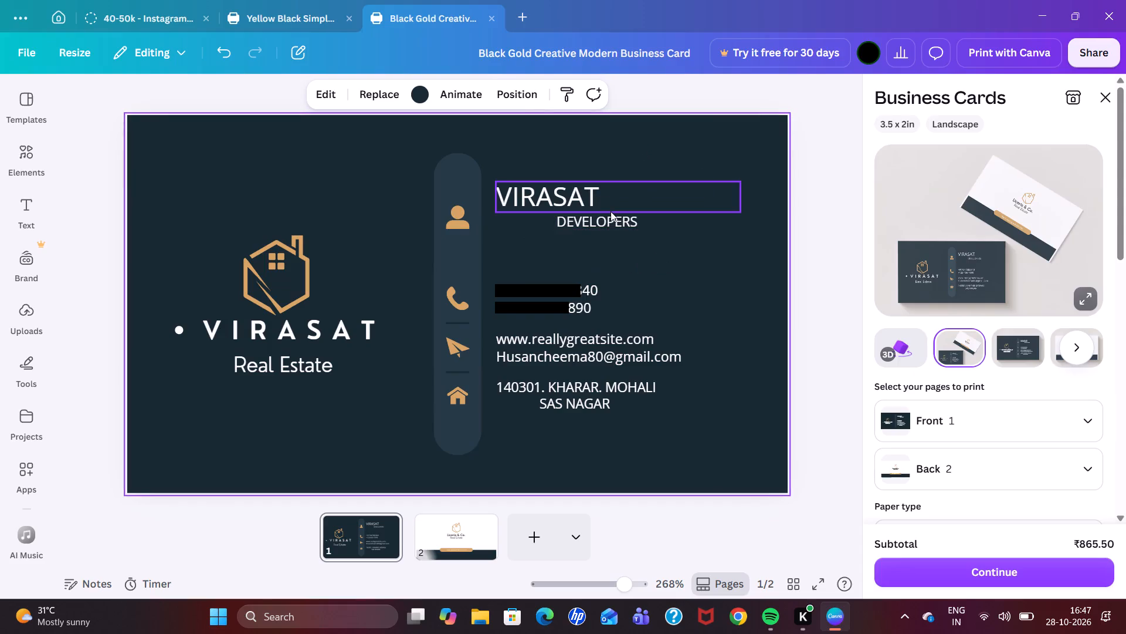
Set the letter spacing of the DEVELOPERS text to 404.
left_click(609, 218)
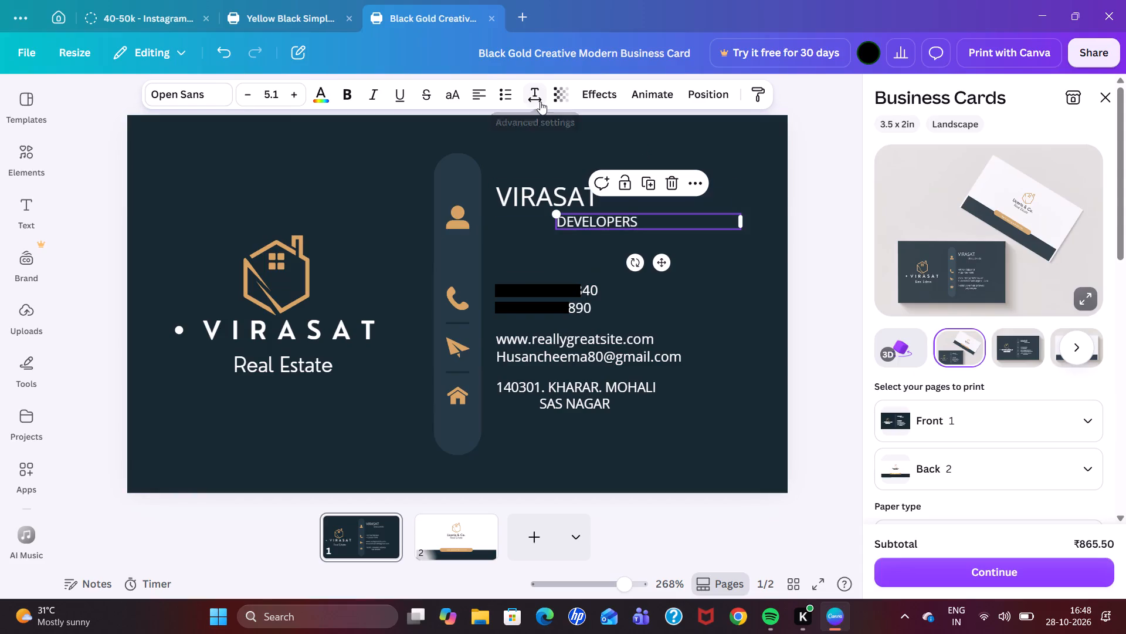
left_click(540, 102)
left_click(506, 150)
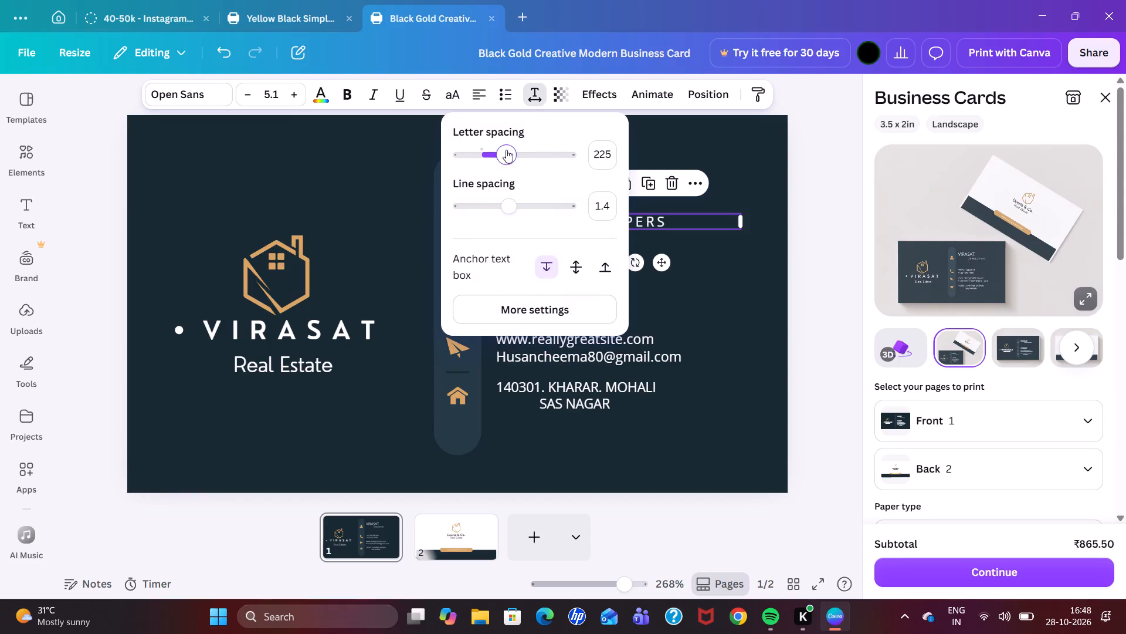
left_click_drag(523, 149, 561, 152)
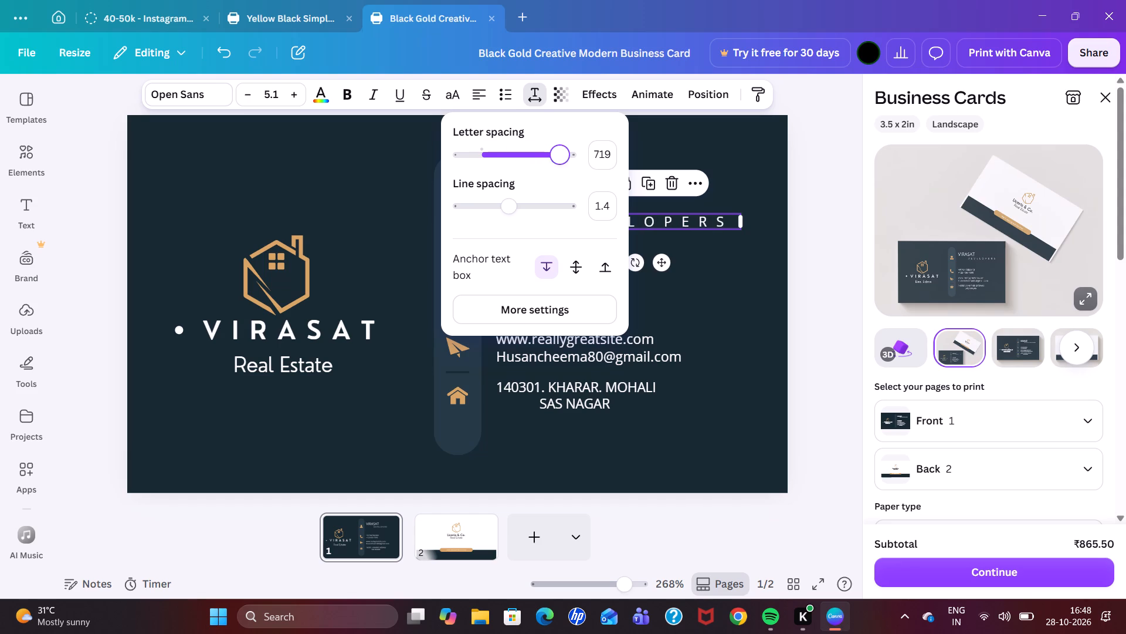
left_click(526, 156)
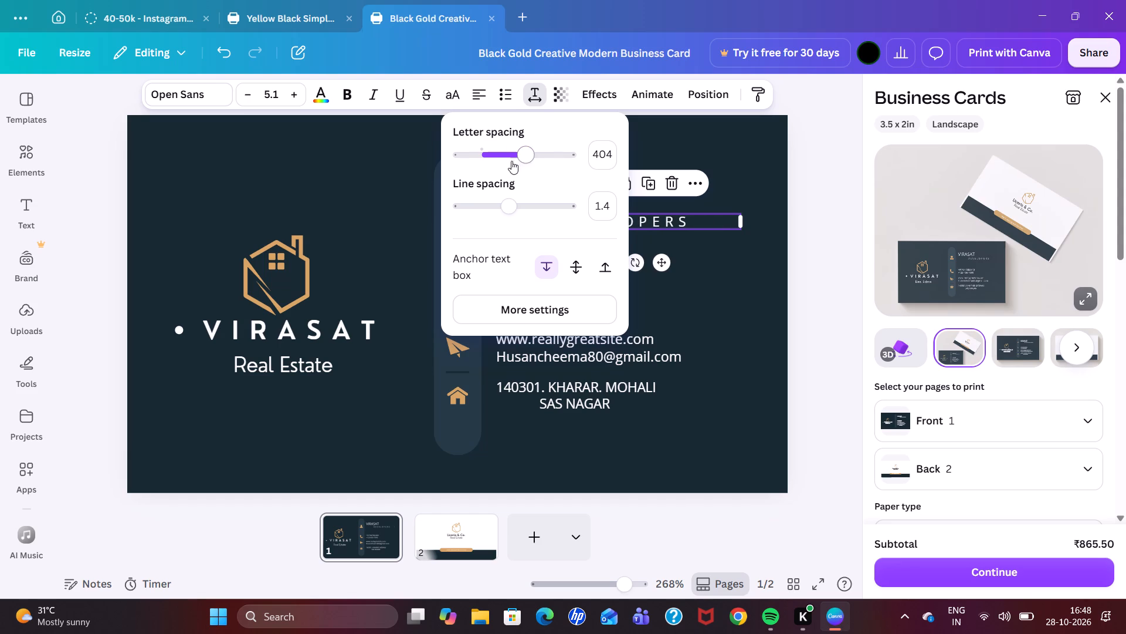
Set the line spacing of the DEVELOPERS text to 2.42.
left_click(537, 206)
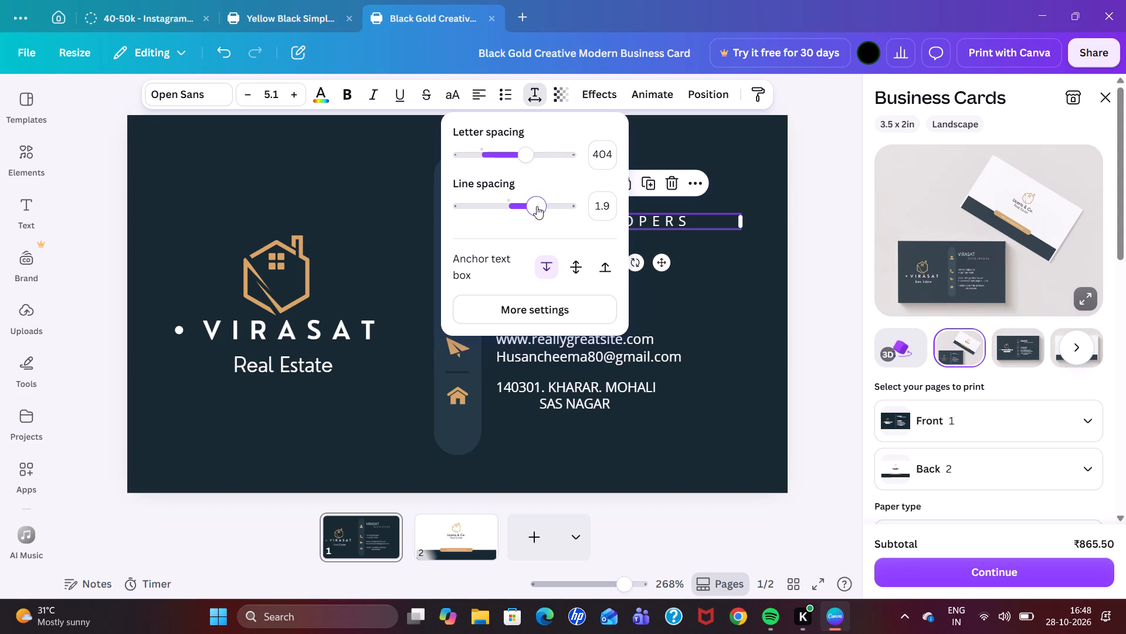
left_click(566, 205)
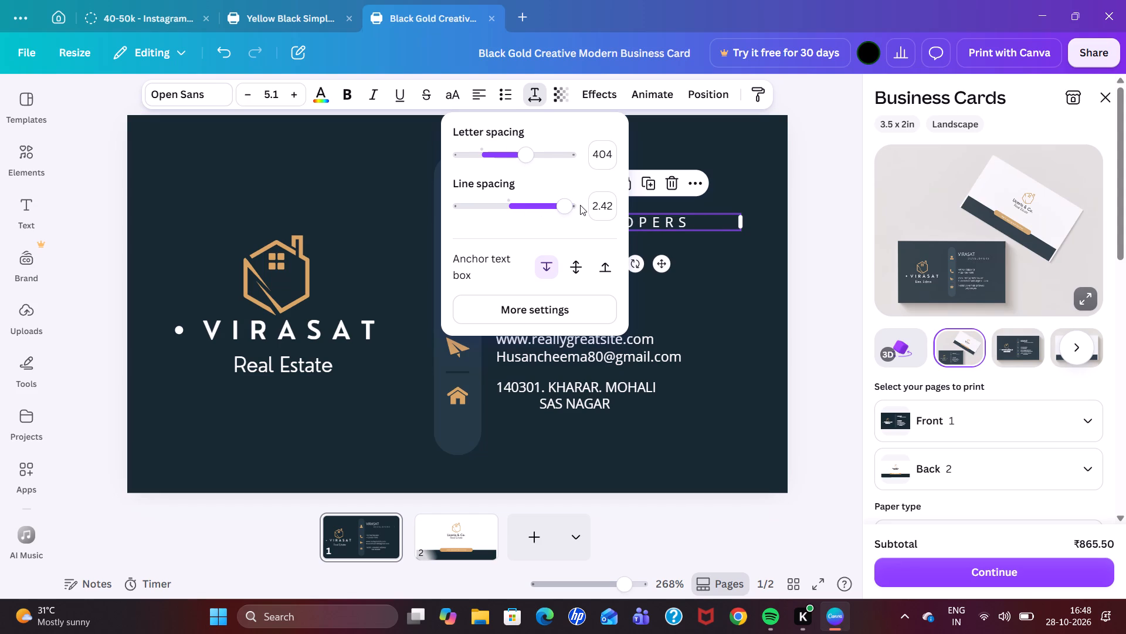
Widen the letter spacing of the VIRASAT heading beside the person icon.
left_click_drag(575, 205, 734, 143)
left_click(734, 143)
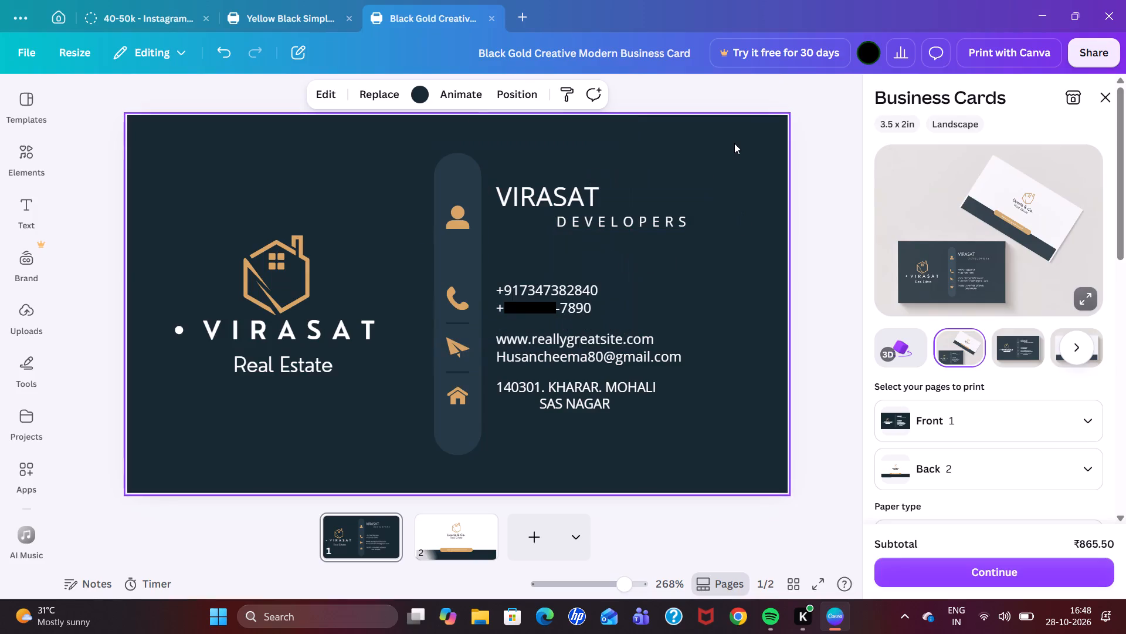
left_click(560, 193)
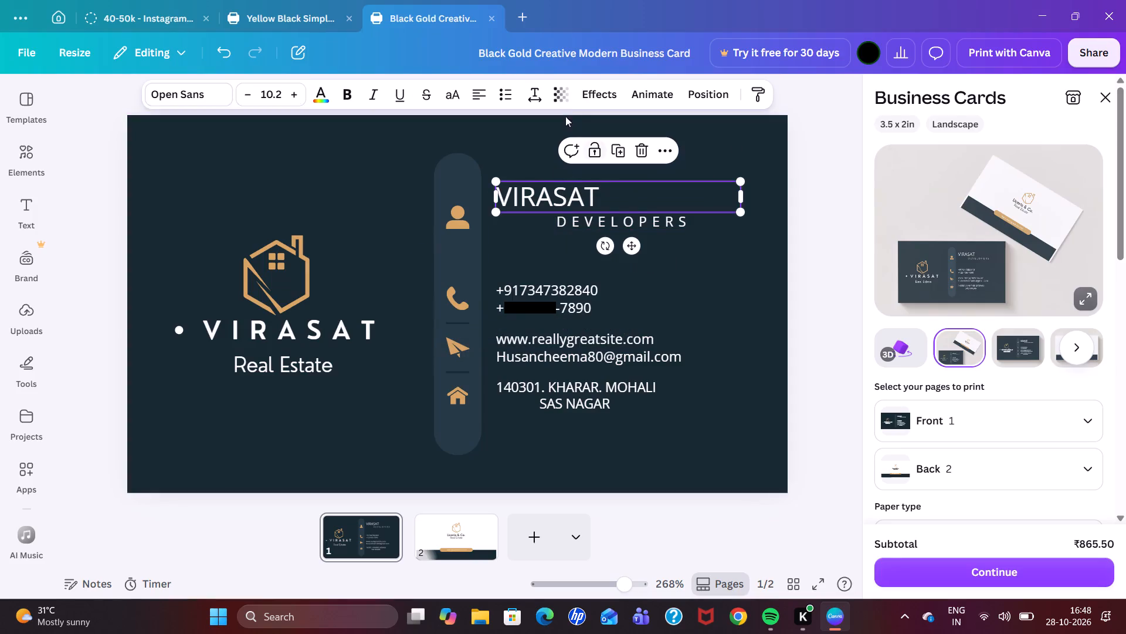
left_click(534, 98)
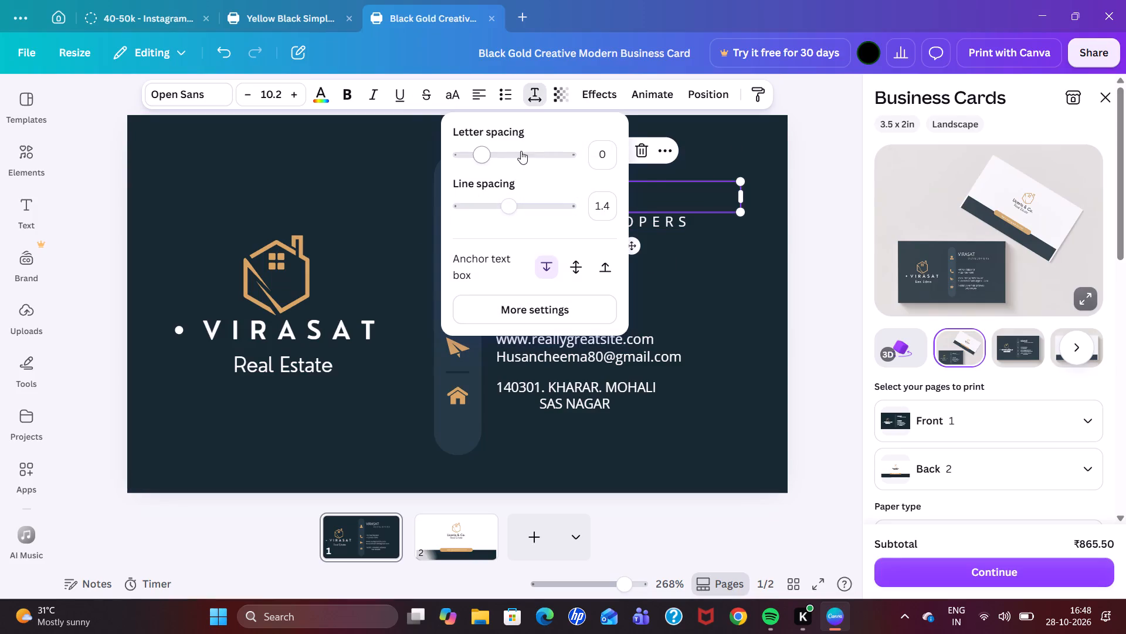
left_click(521, 151)
left_click(744, 167)
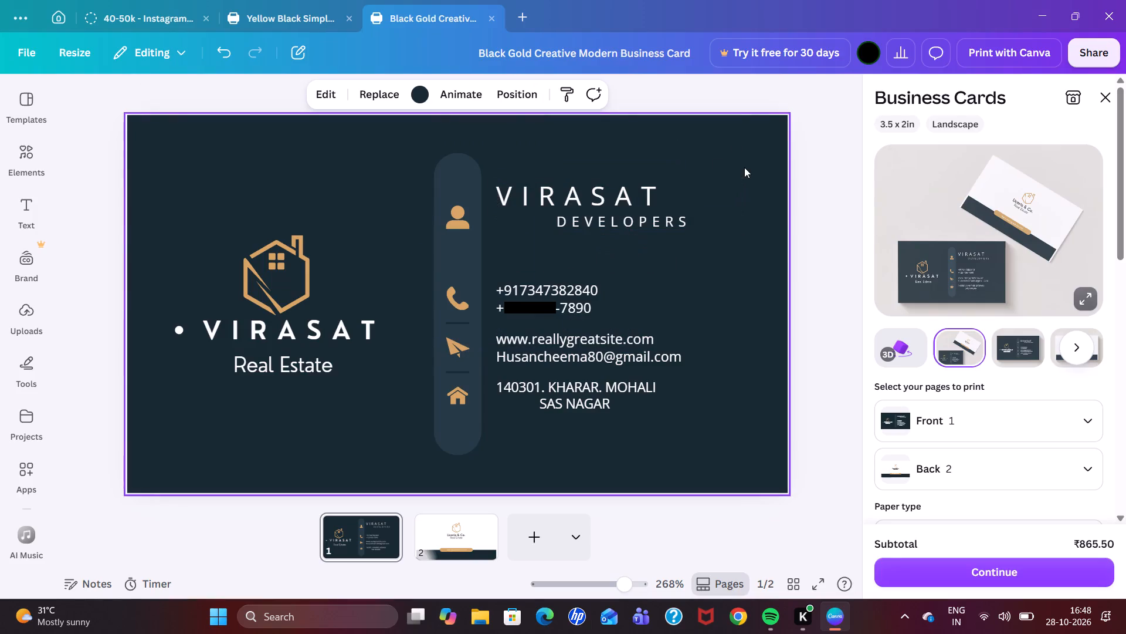
Move the VIRASAT heading beside the person icon slightly up, keeping its left edge aligned with the contact details.
left_click_drag(601, 197, 595, 190)
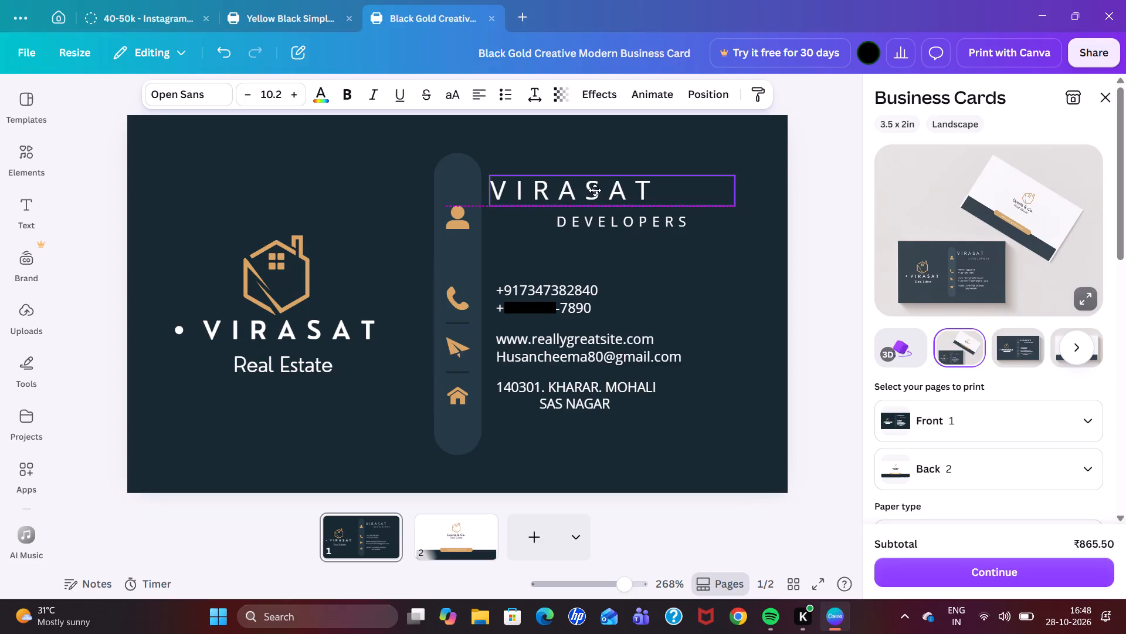
left_click_drag(595, 190, 599, 185)
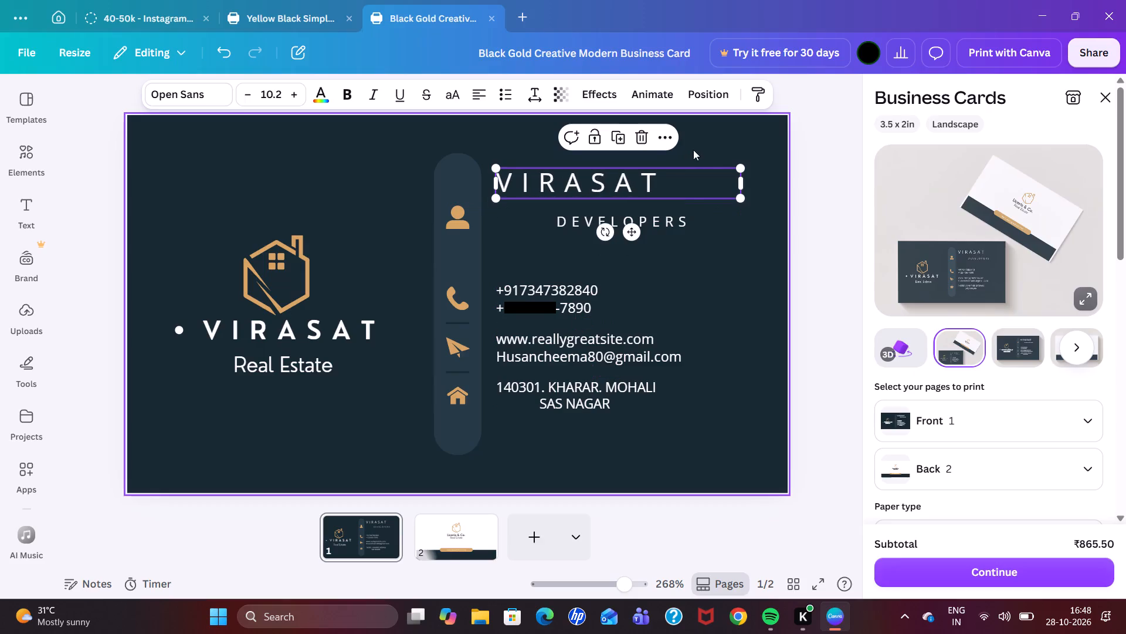
left_click(701, 141)
Move the DEVELOPERS text right and slightly up so it extends past the end of the VIRASAT heading.
left_click_drag(673, 220, 700, 208)
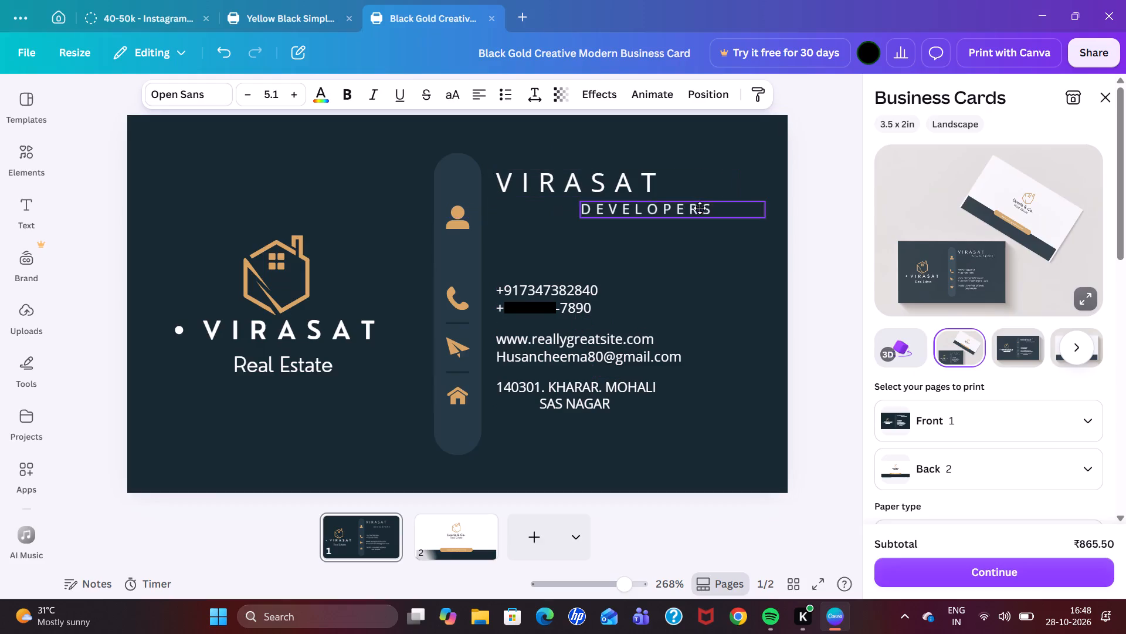
left_click_drag(700, 208, 698, 217)
left_click(757, 153)
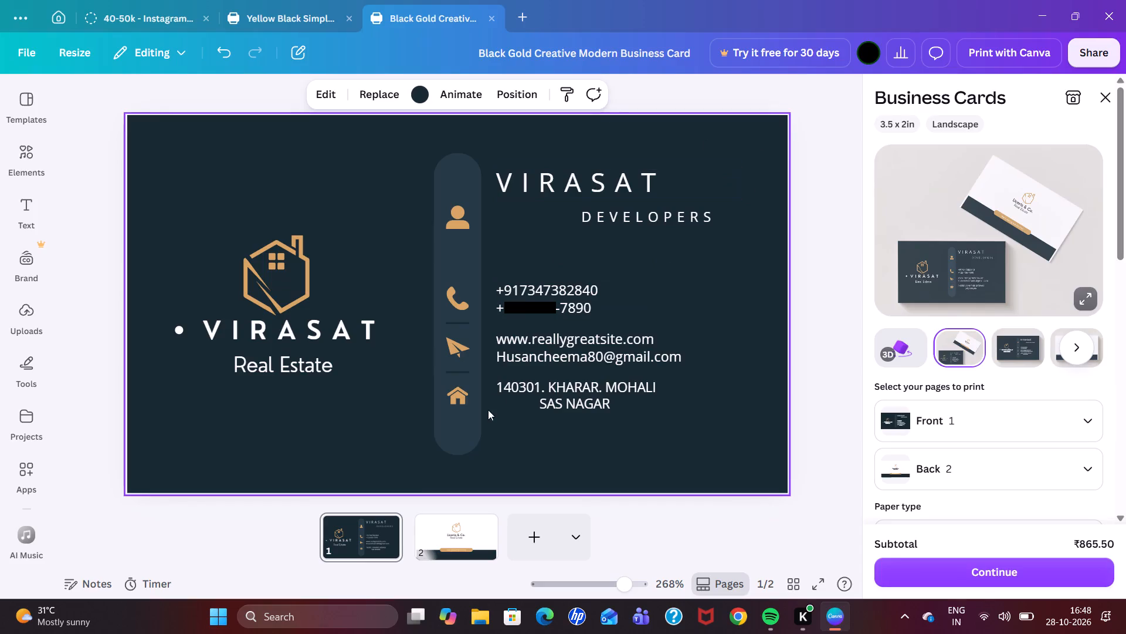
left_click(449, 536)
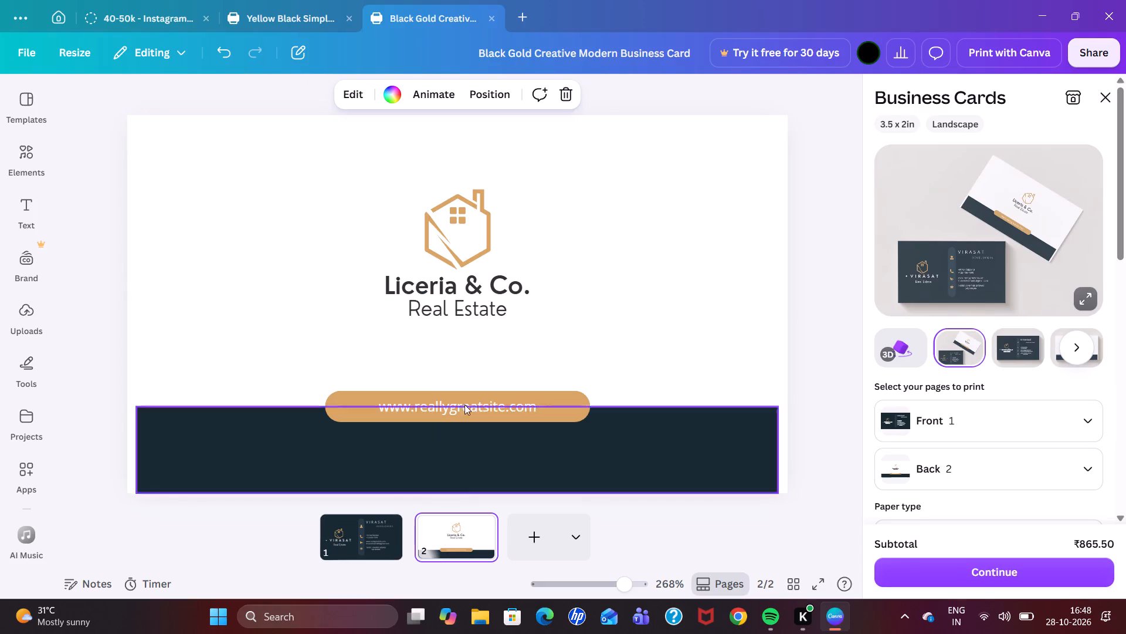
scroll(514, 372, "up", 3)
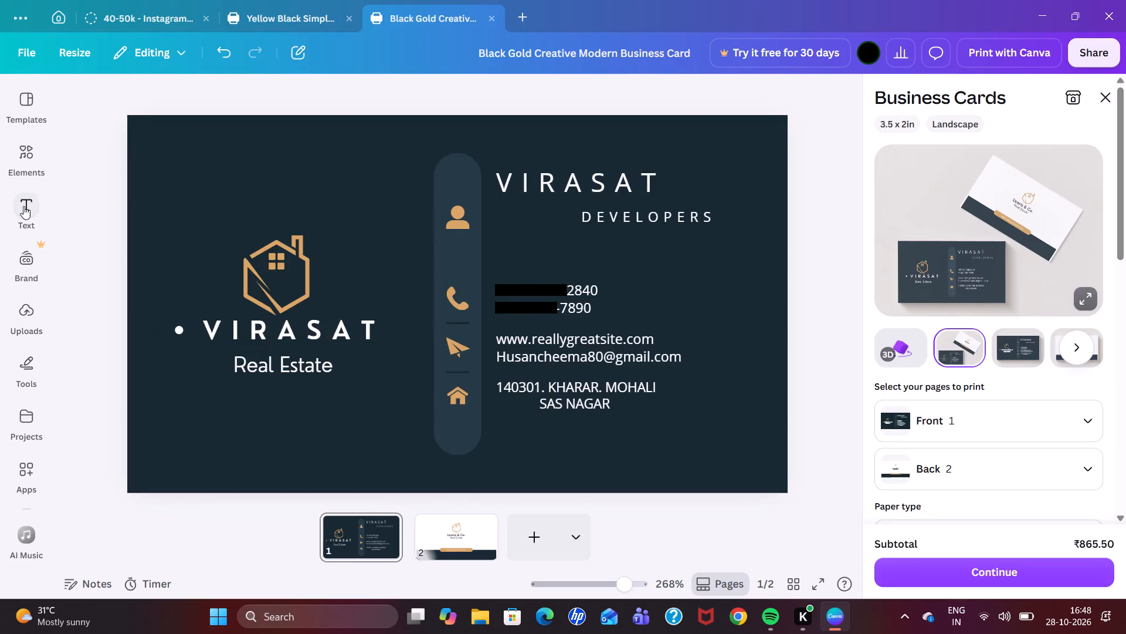
Browse the recommended graphic elements for a real estate logo symbol.
left_click(35, 159)
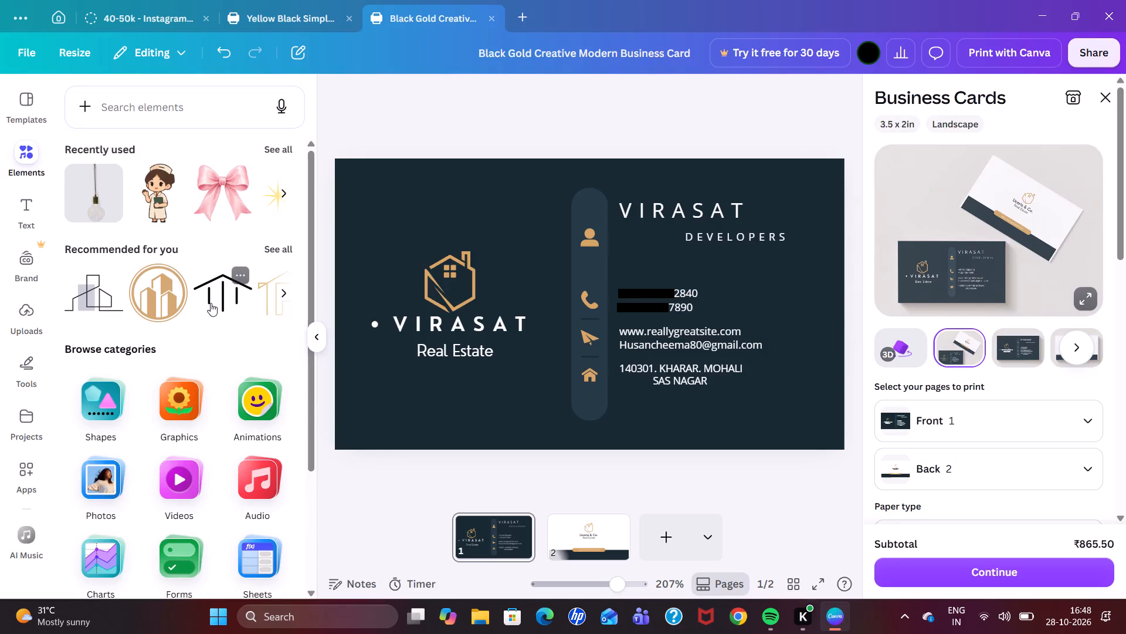
left_click(285, 295)
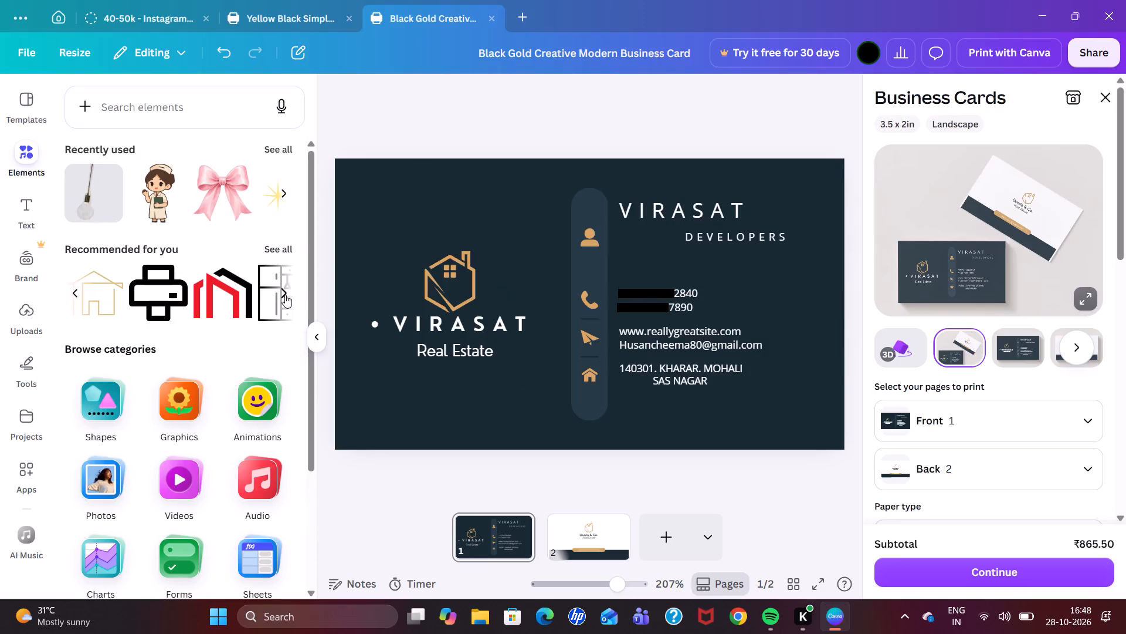
left_click(285, 295)
left_click(285, 295)
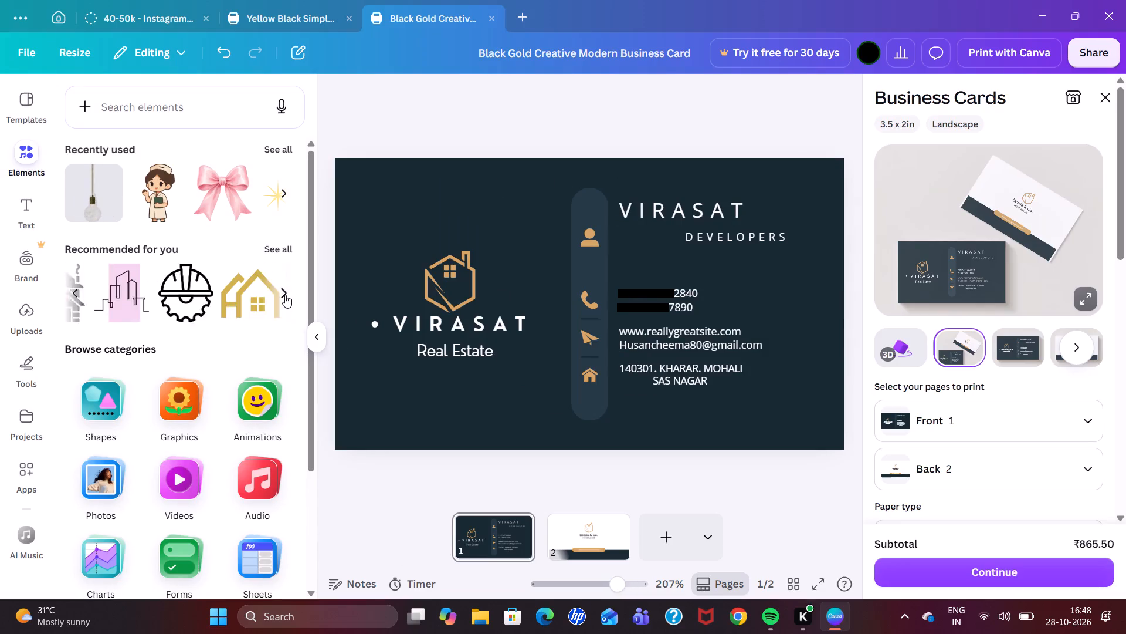
left_click(285, 295)
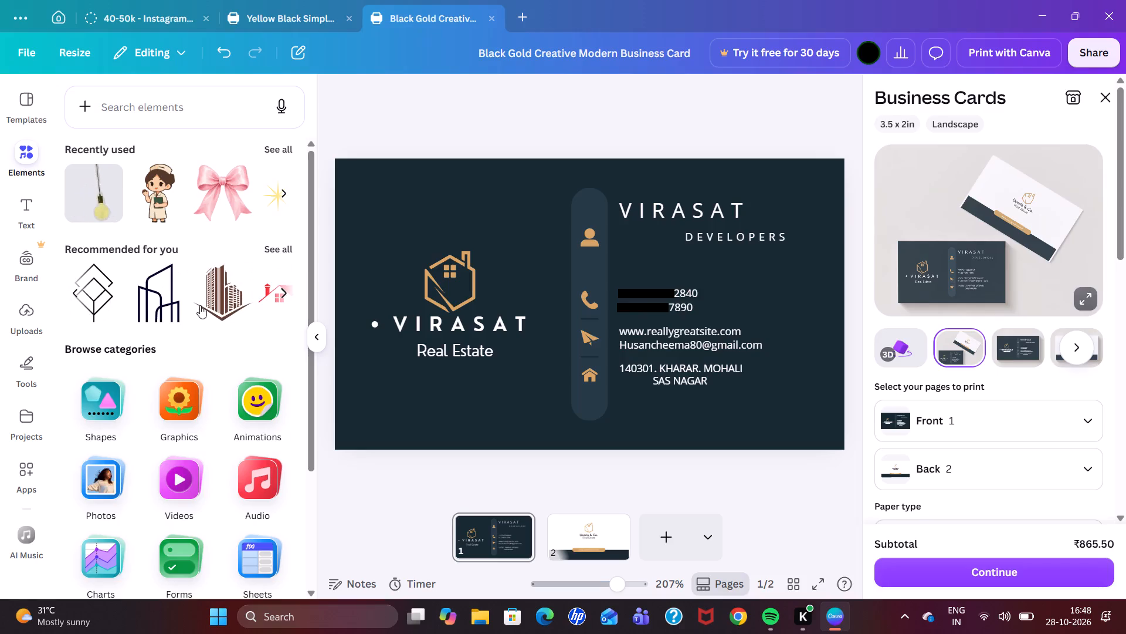
Delete the gold house logo above the VIRASAT Real Estate text on the front page.
double_click(452, 294)
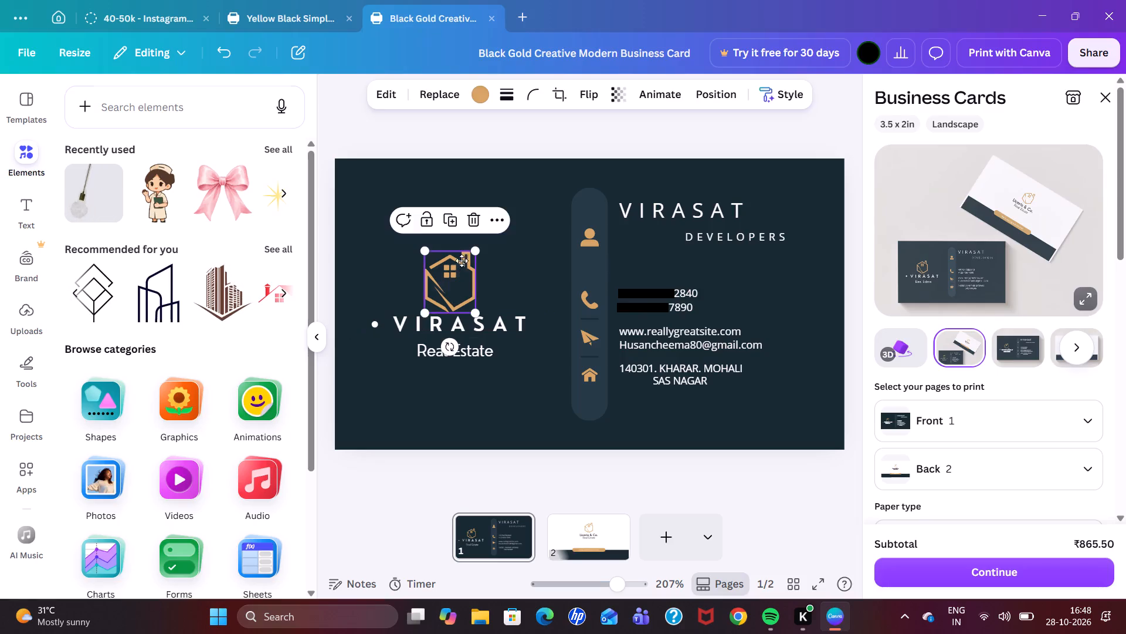
left_click(455, 284)
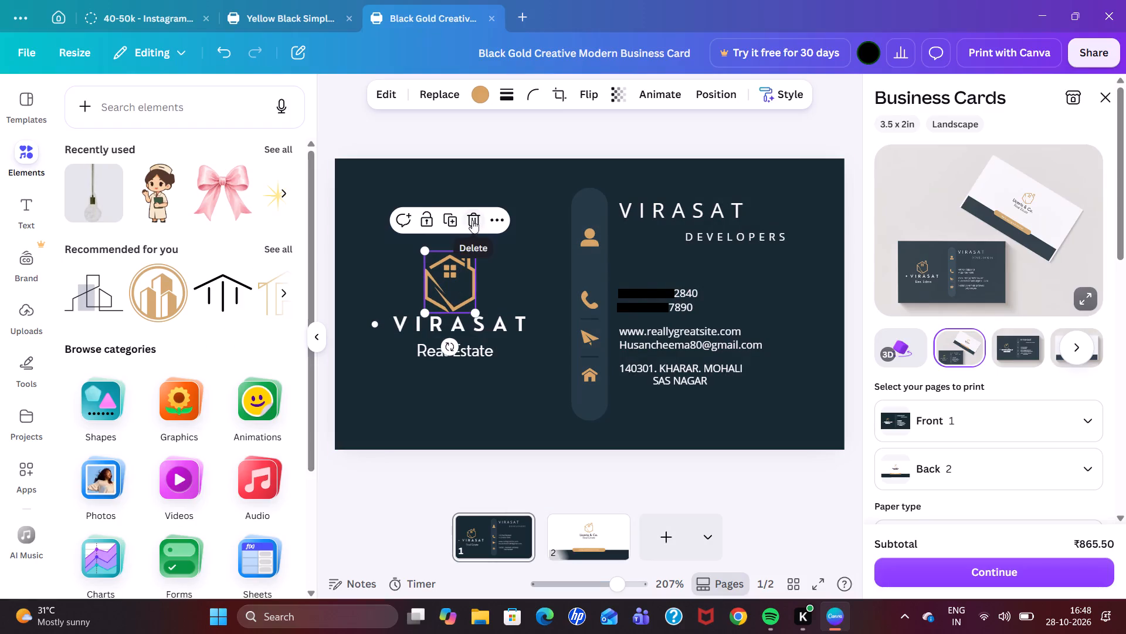
left_click(472, 222)
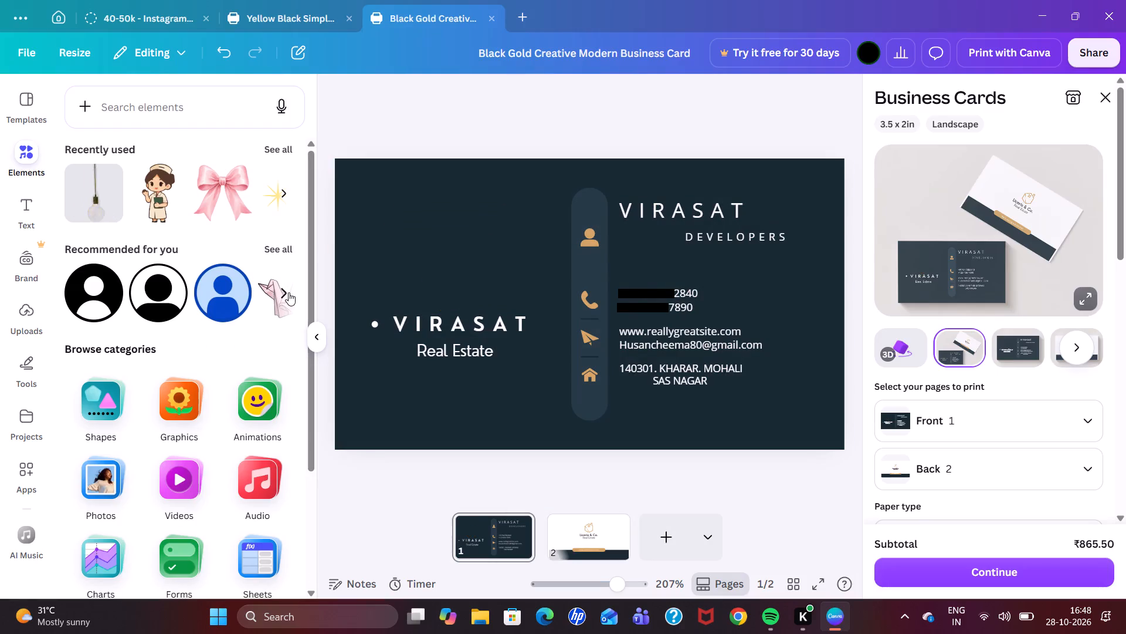
Search the graphic elements for real estate.
left_click(289, 292)
left_click(289, 292)
left_click(289, 292)
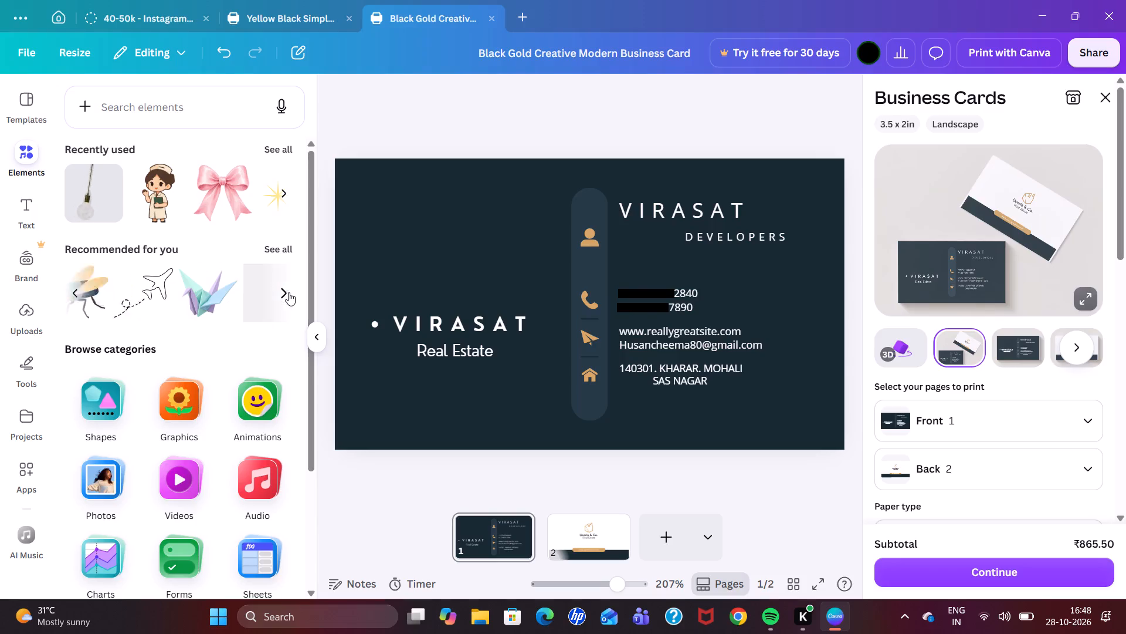
left_click(168, 90)
left_click(167, 103)
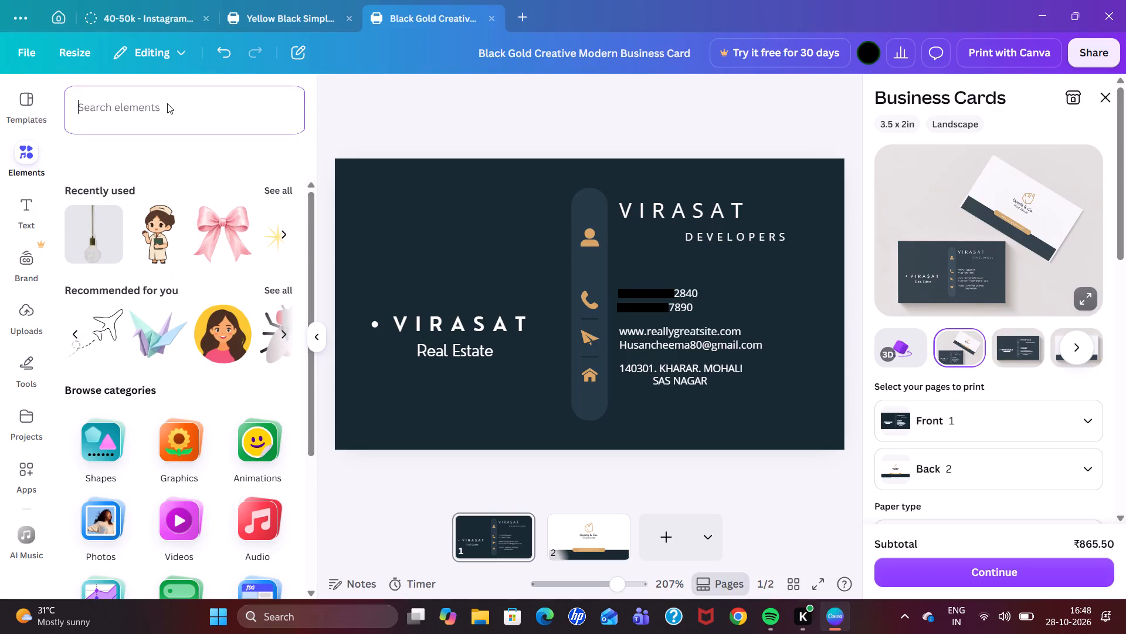
type("REAL")
key("space")
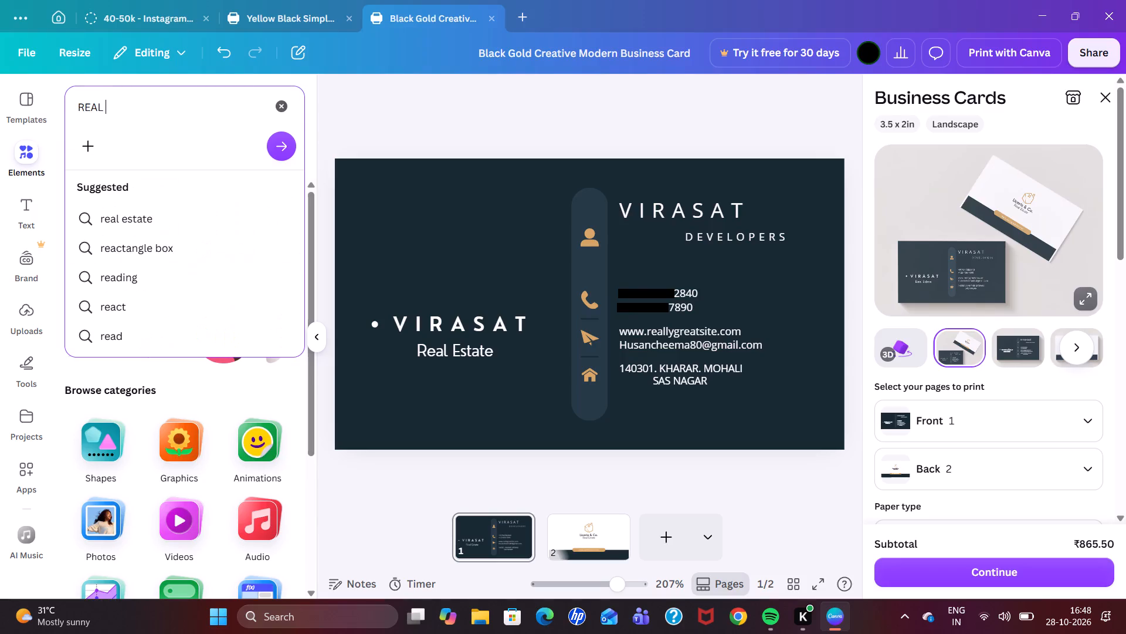
left_click(154, 221)
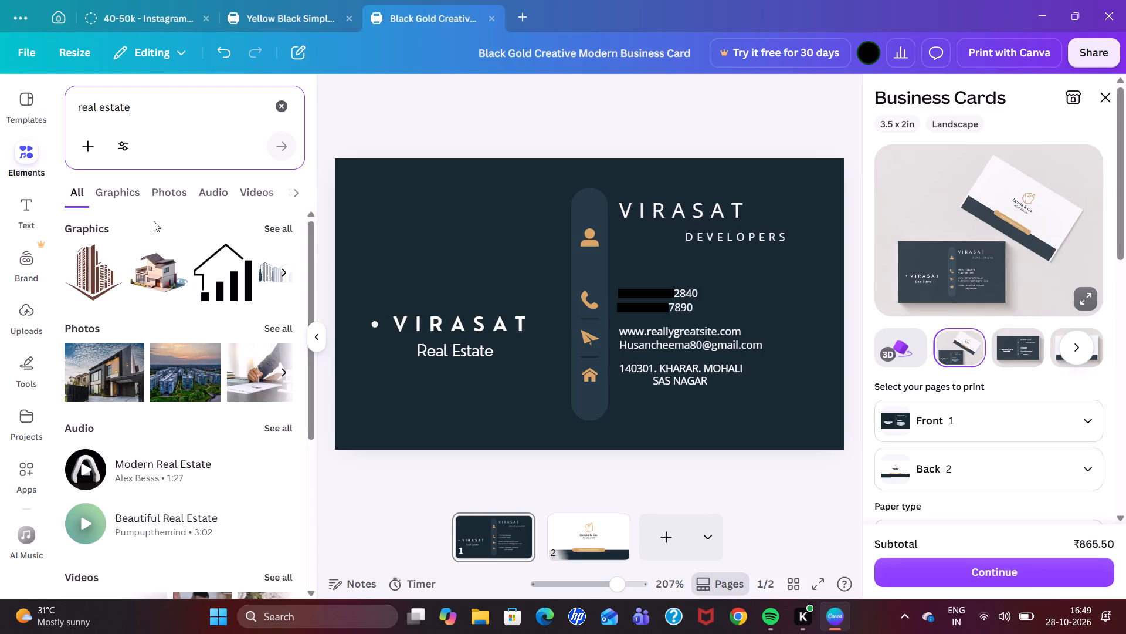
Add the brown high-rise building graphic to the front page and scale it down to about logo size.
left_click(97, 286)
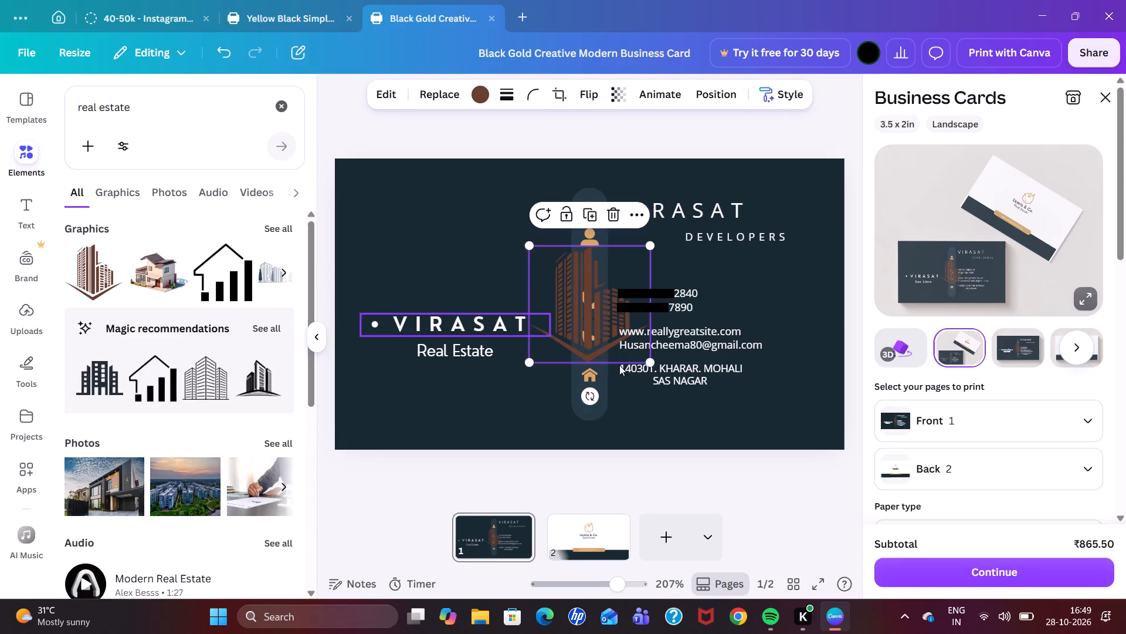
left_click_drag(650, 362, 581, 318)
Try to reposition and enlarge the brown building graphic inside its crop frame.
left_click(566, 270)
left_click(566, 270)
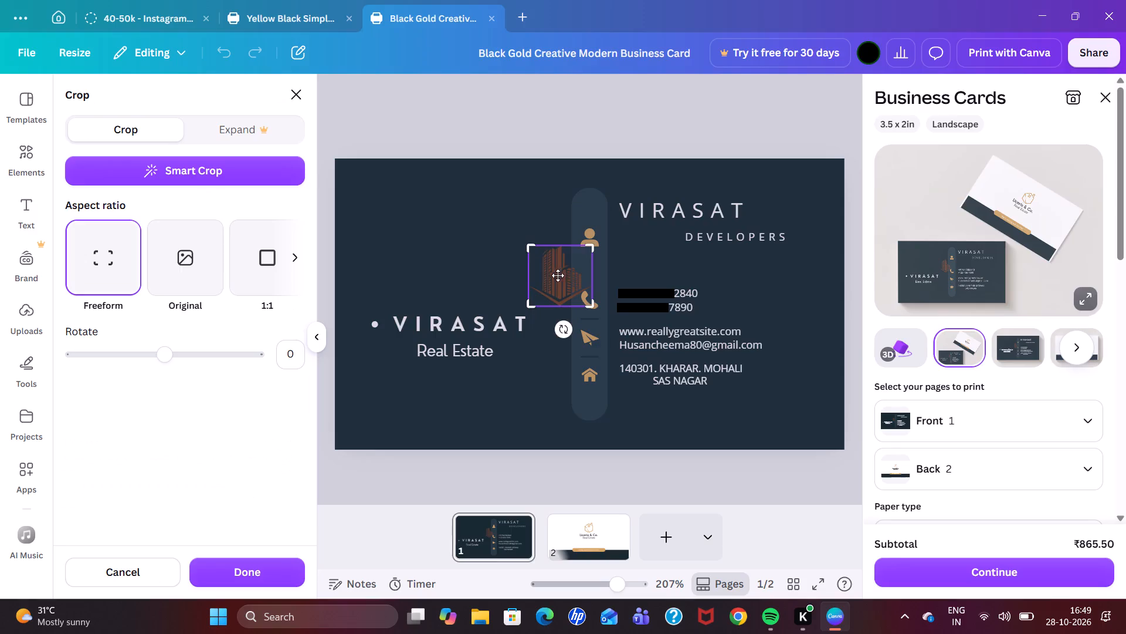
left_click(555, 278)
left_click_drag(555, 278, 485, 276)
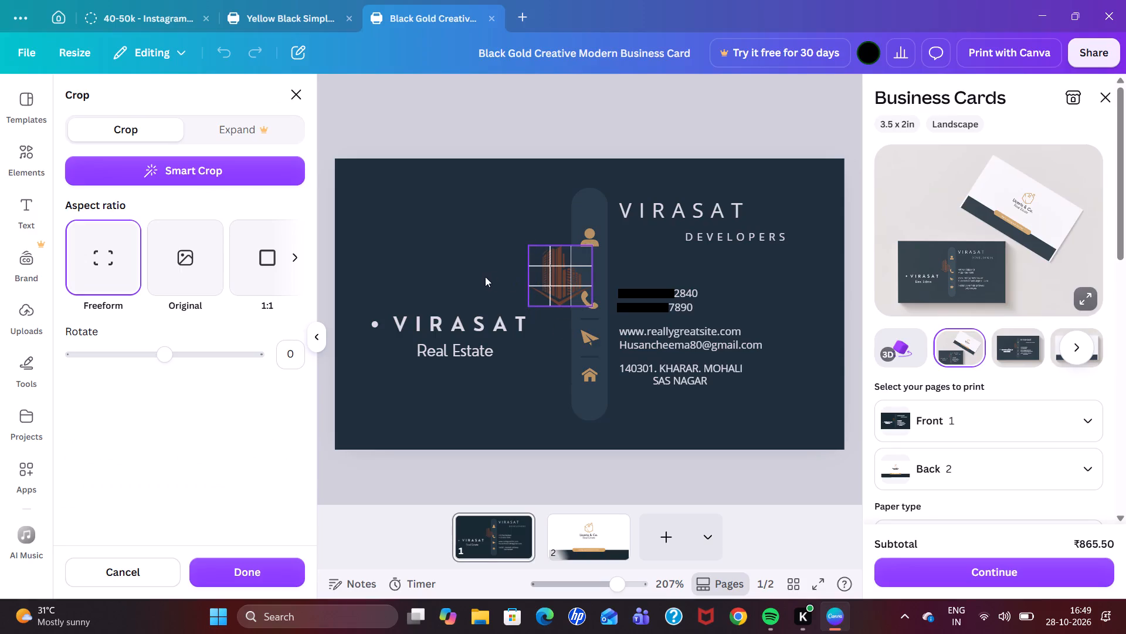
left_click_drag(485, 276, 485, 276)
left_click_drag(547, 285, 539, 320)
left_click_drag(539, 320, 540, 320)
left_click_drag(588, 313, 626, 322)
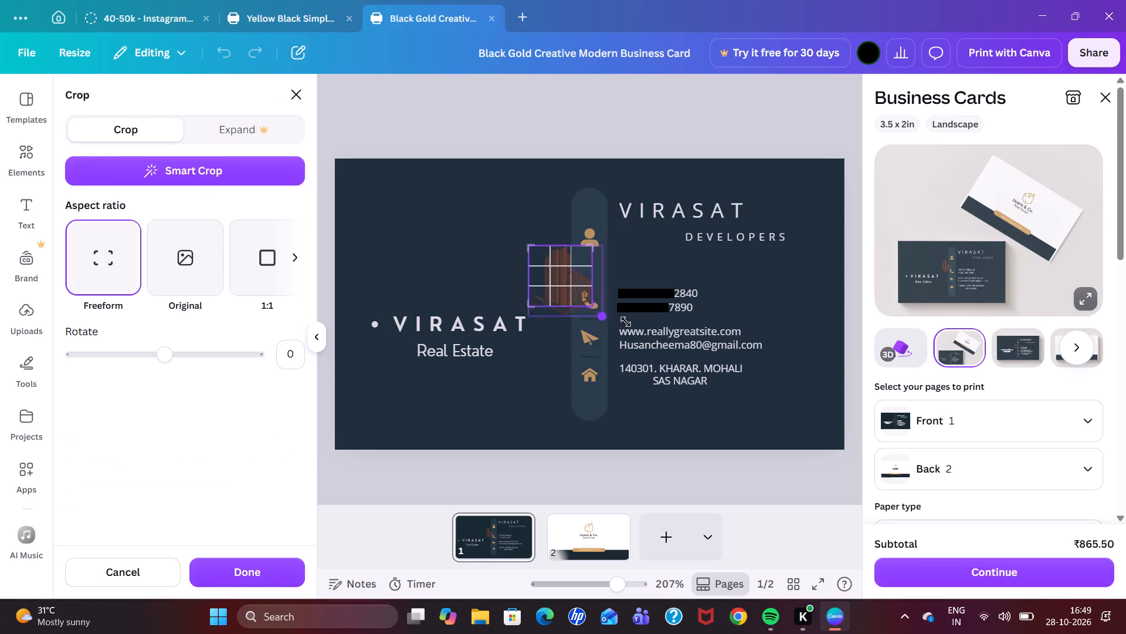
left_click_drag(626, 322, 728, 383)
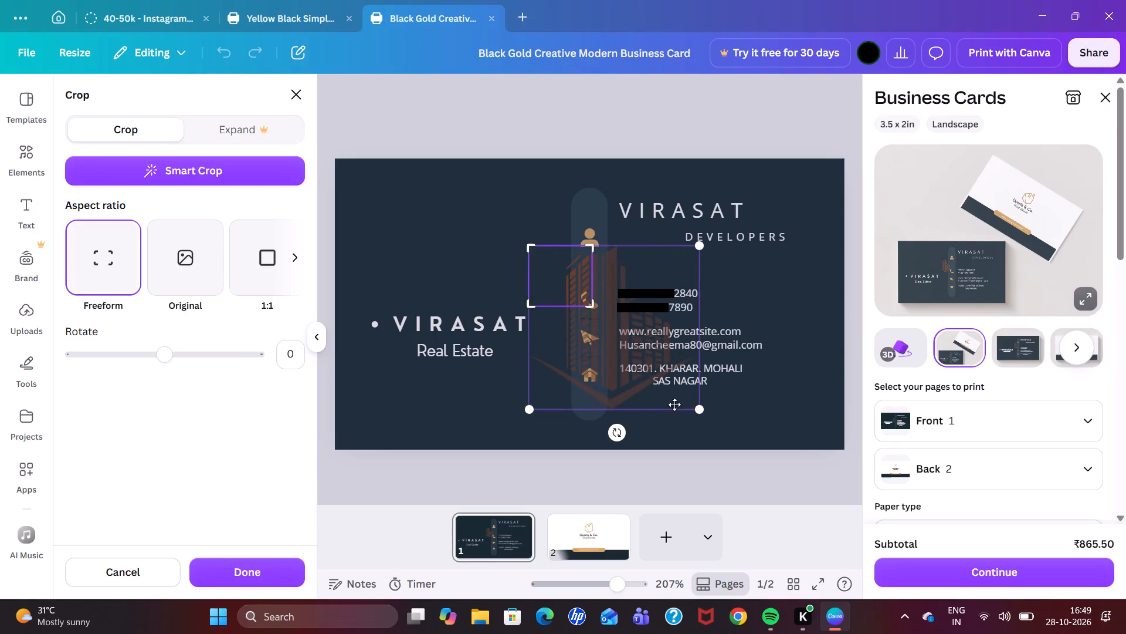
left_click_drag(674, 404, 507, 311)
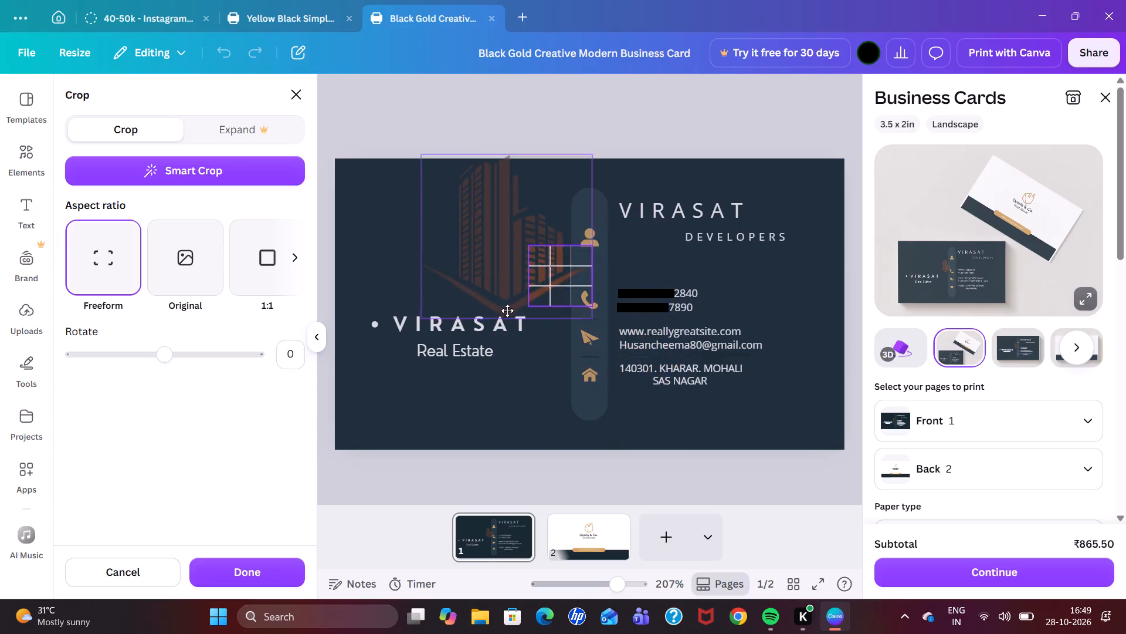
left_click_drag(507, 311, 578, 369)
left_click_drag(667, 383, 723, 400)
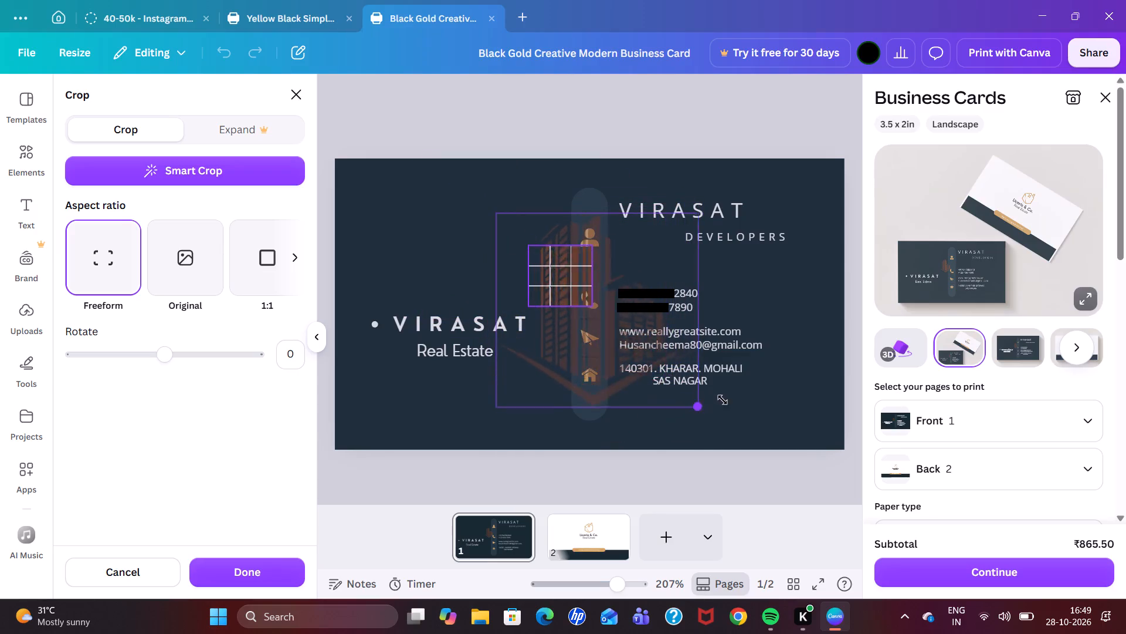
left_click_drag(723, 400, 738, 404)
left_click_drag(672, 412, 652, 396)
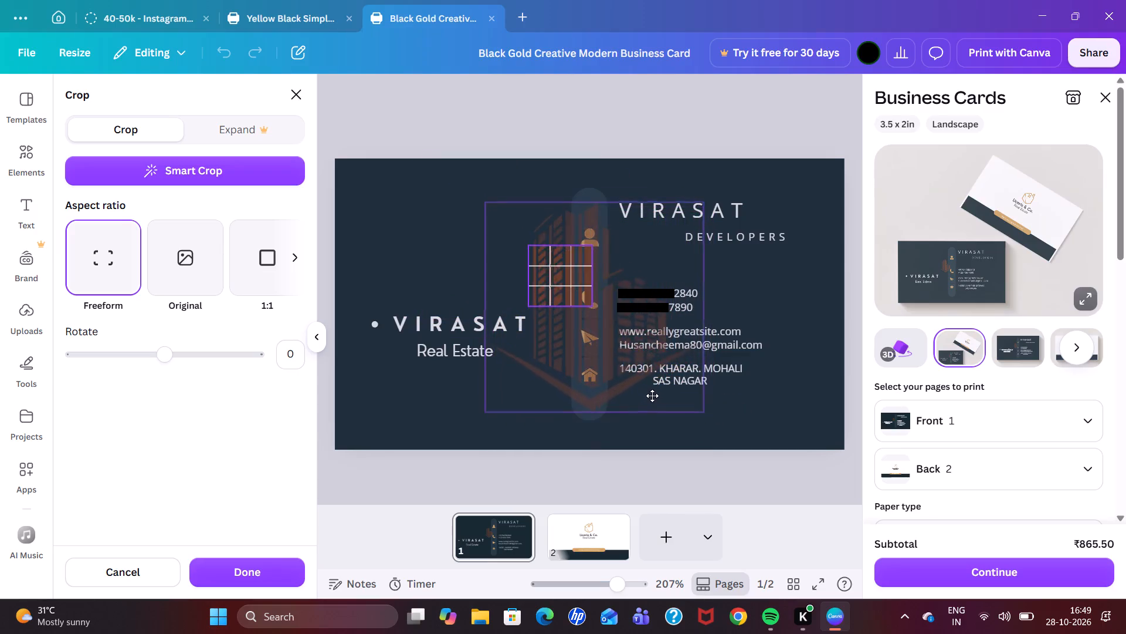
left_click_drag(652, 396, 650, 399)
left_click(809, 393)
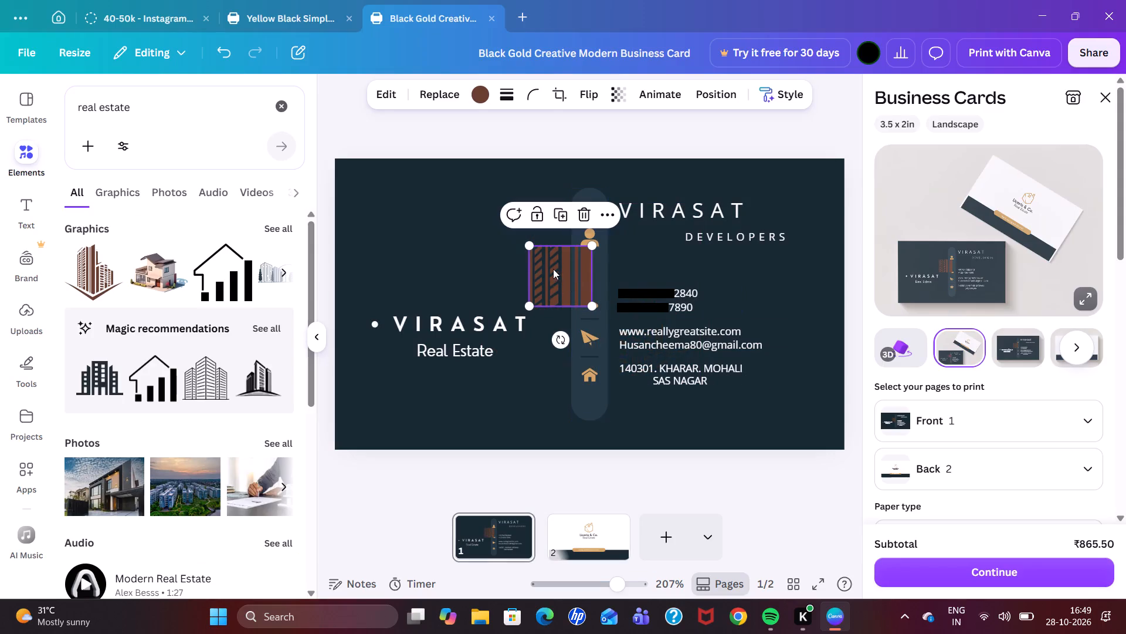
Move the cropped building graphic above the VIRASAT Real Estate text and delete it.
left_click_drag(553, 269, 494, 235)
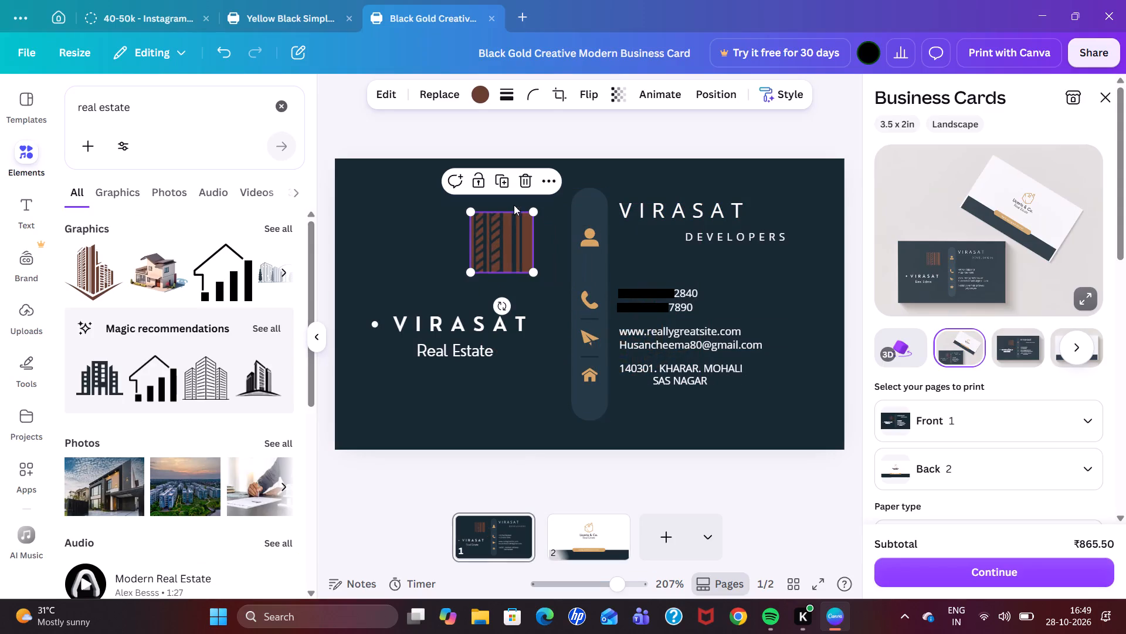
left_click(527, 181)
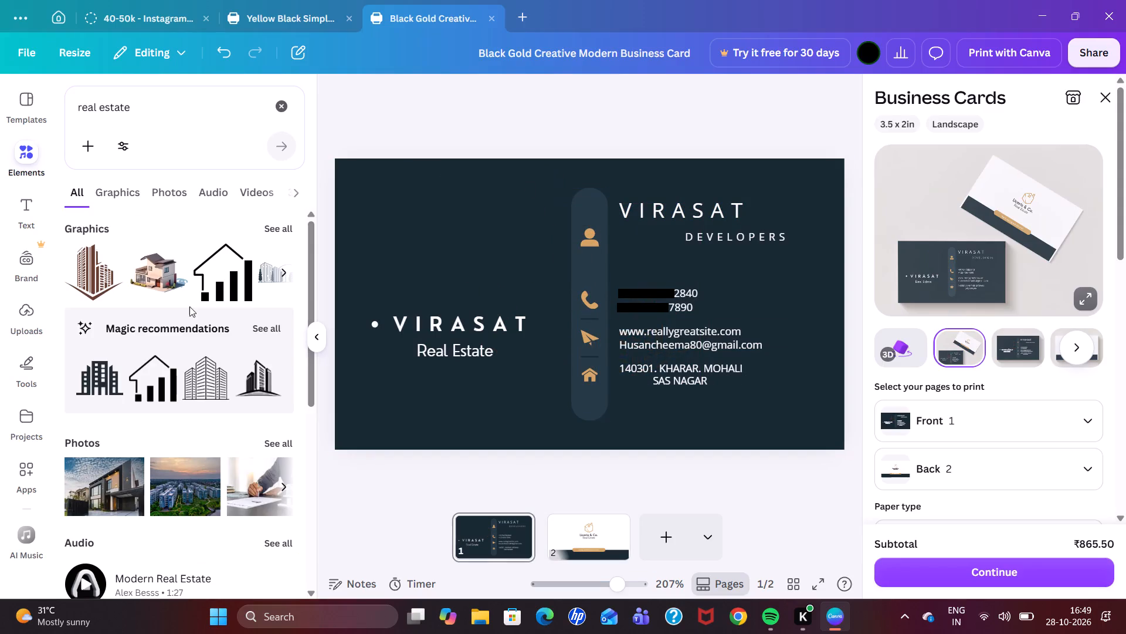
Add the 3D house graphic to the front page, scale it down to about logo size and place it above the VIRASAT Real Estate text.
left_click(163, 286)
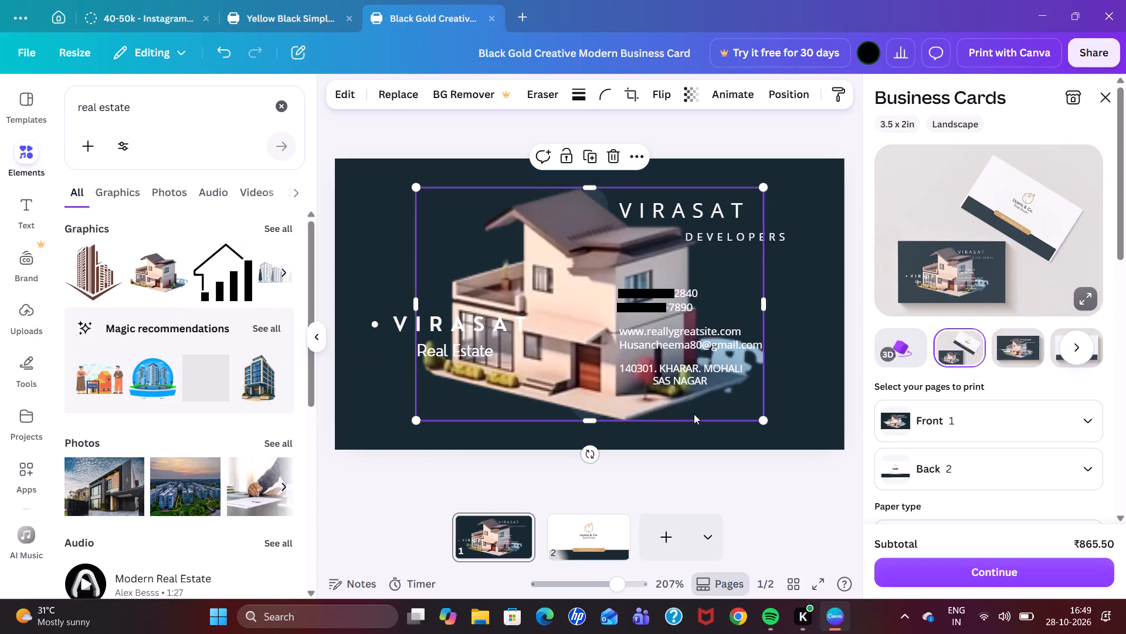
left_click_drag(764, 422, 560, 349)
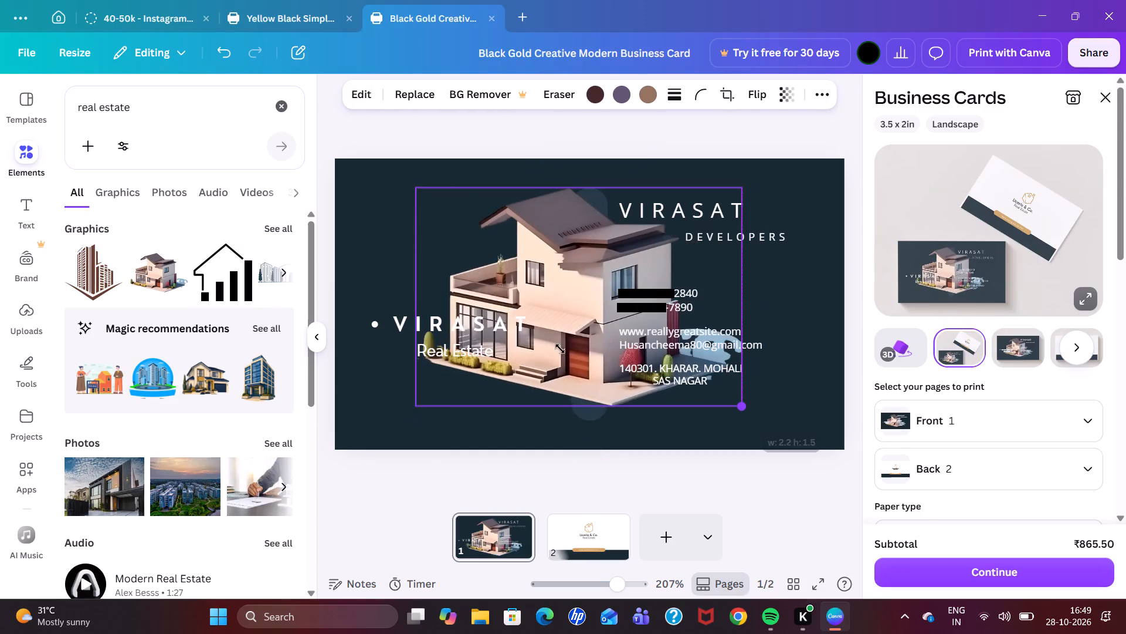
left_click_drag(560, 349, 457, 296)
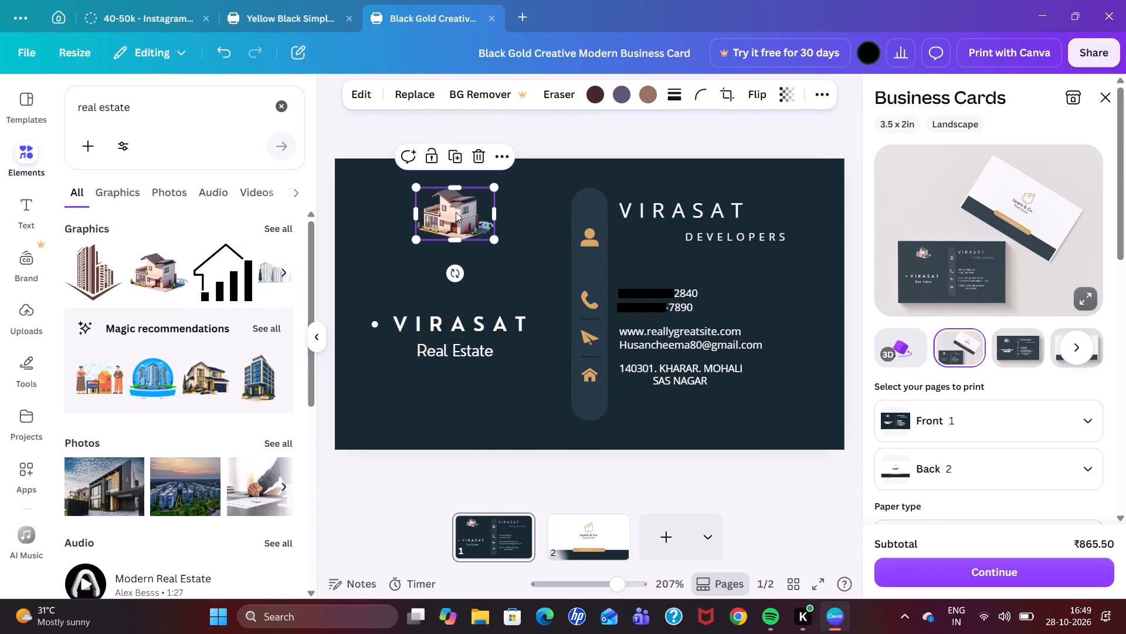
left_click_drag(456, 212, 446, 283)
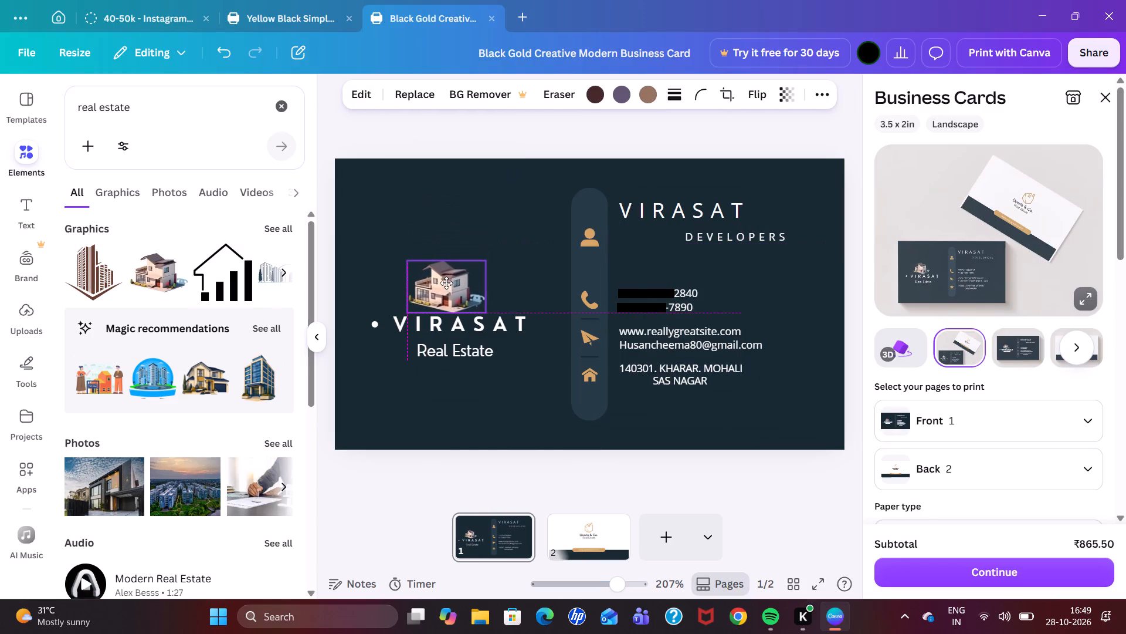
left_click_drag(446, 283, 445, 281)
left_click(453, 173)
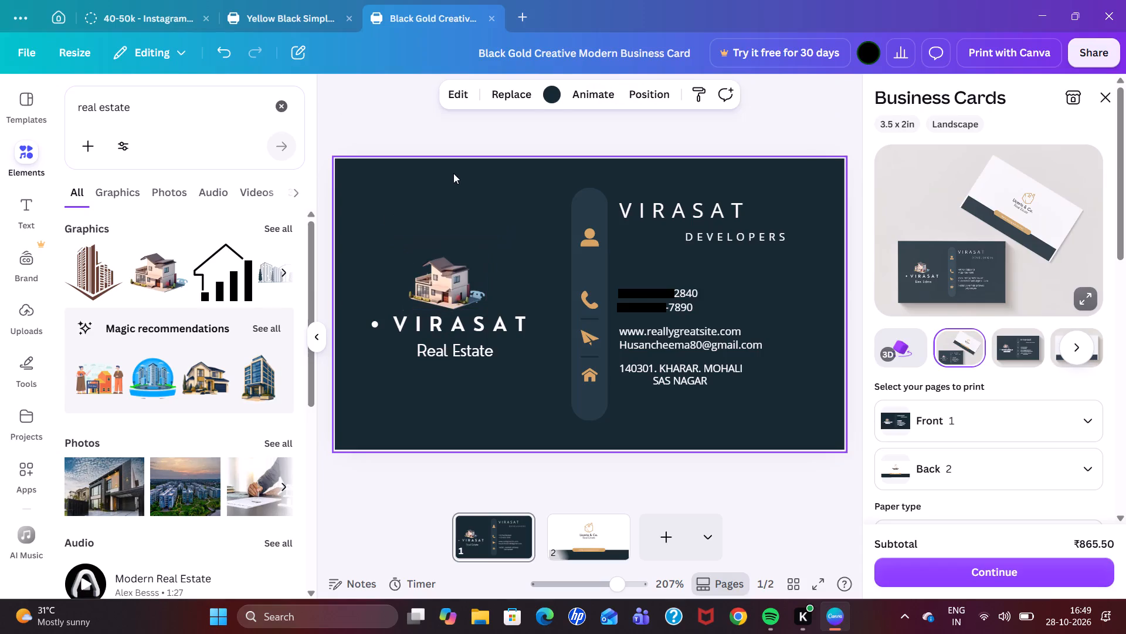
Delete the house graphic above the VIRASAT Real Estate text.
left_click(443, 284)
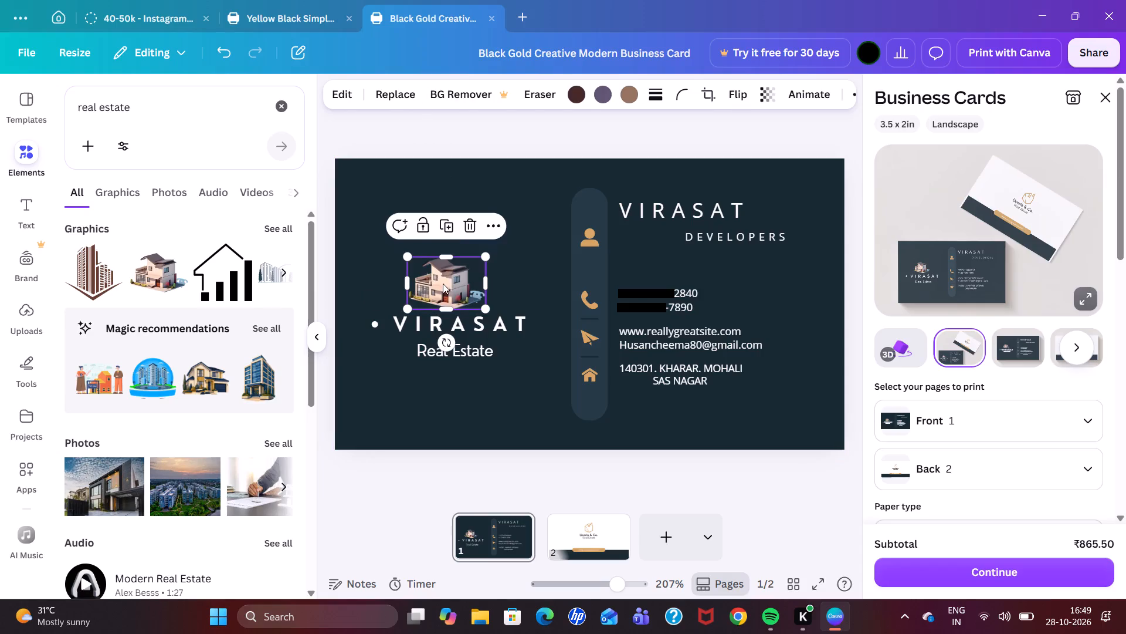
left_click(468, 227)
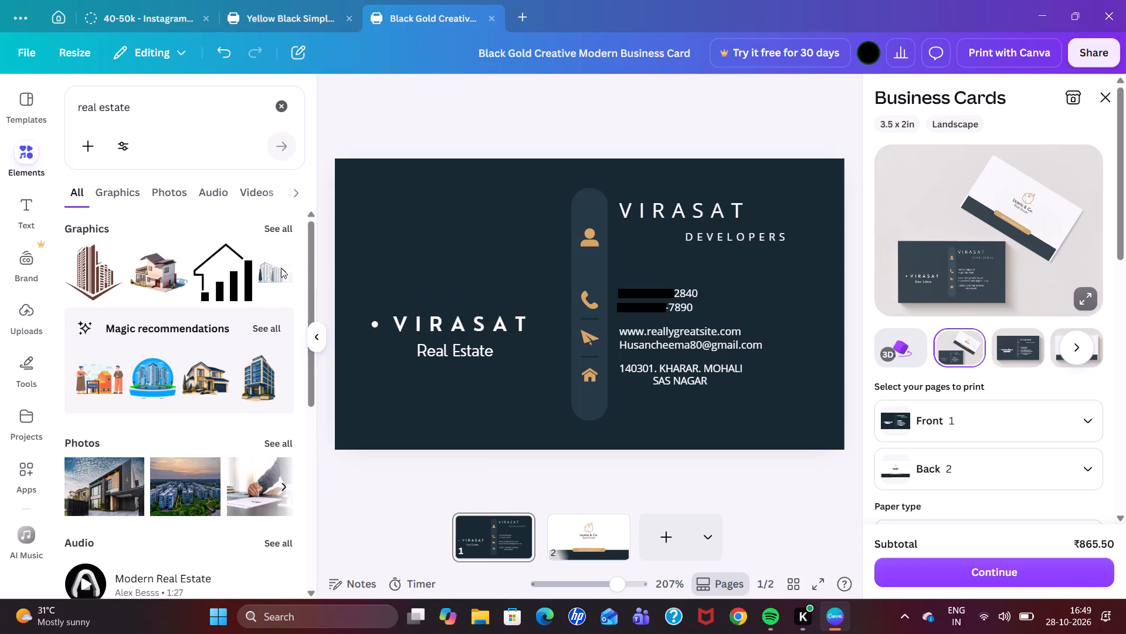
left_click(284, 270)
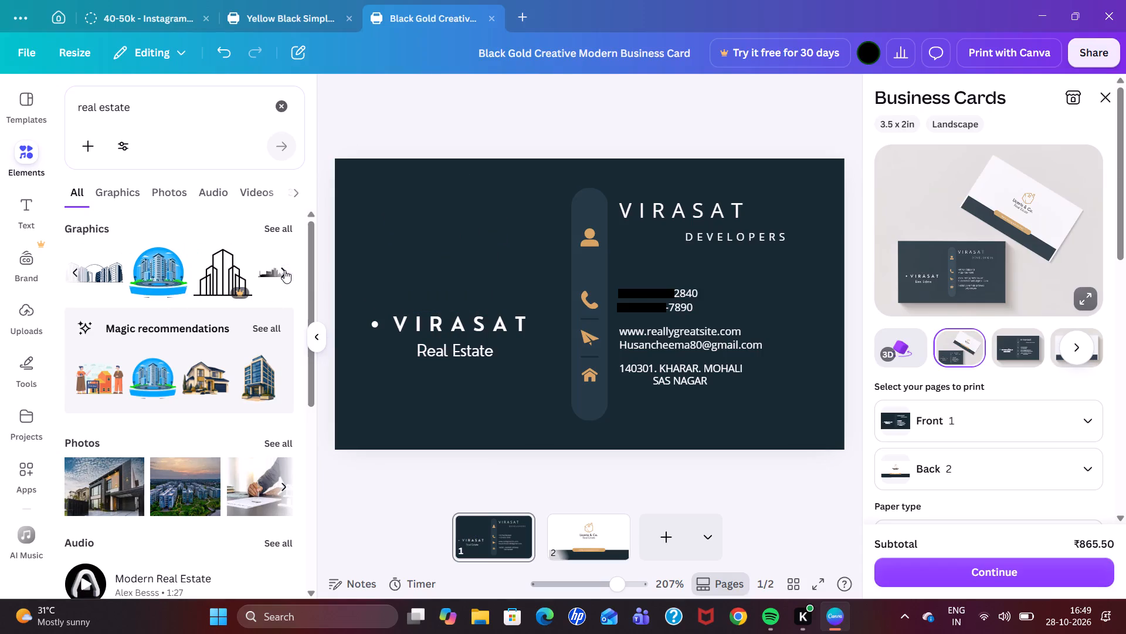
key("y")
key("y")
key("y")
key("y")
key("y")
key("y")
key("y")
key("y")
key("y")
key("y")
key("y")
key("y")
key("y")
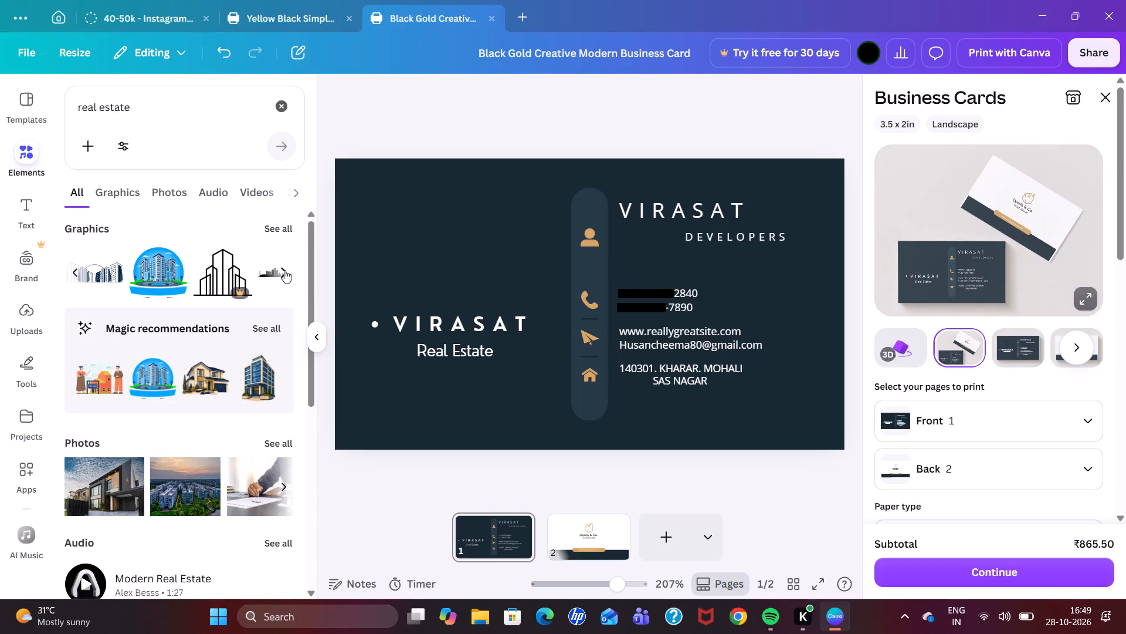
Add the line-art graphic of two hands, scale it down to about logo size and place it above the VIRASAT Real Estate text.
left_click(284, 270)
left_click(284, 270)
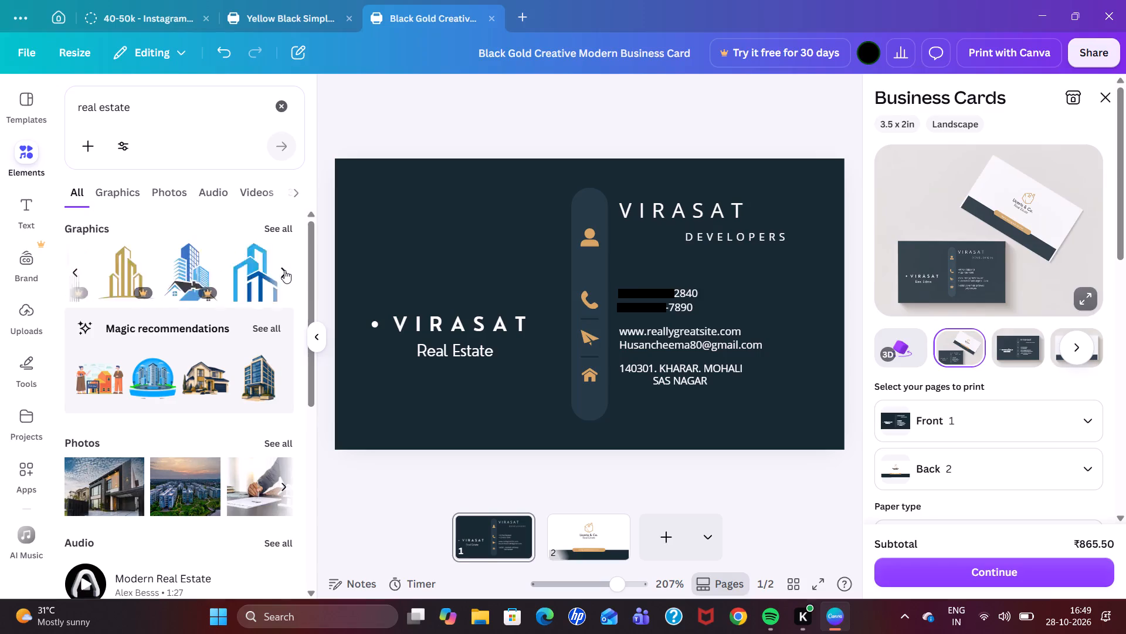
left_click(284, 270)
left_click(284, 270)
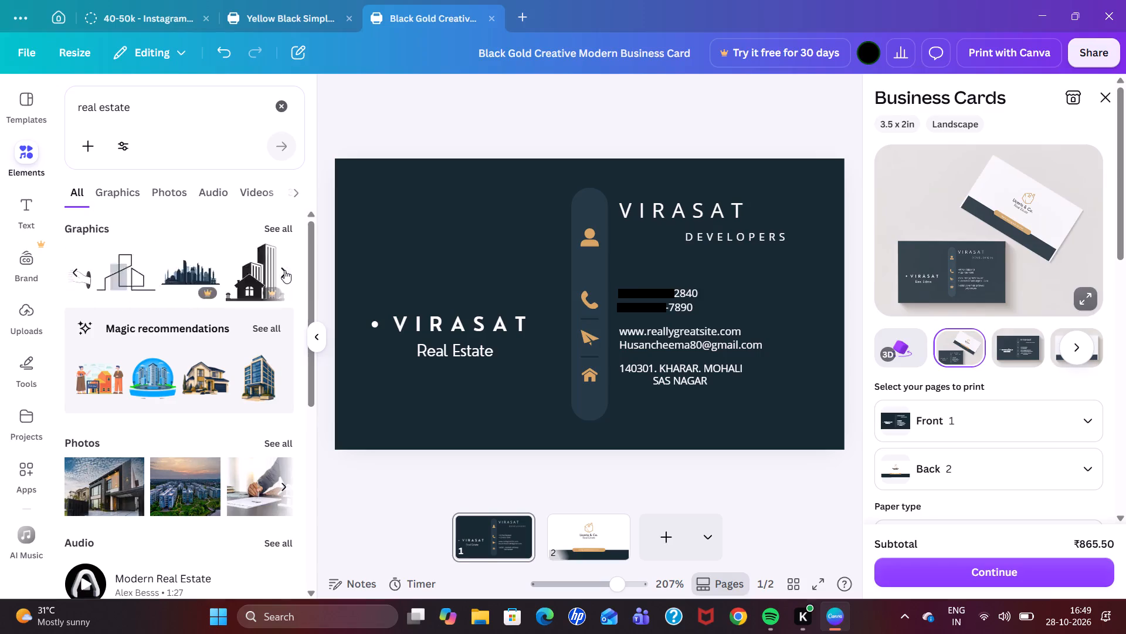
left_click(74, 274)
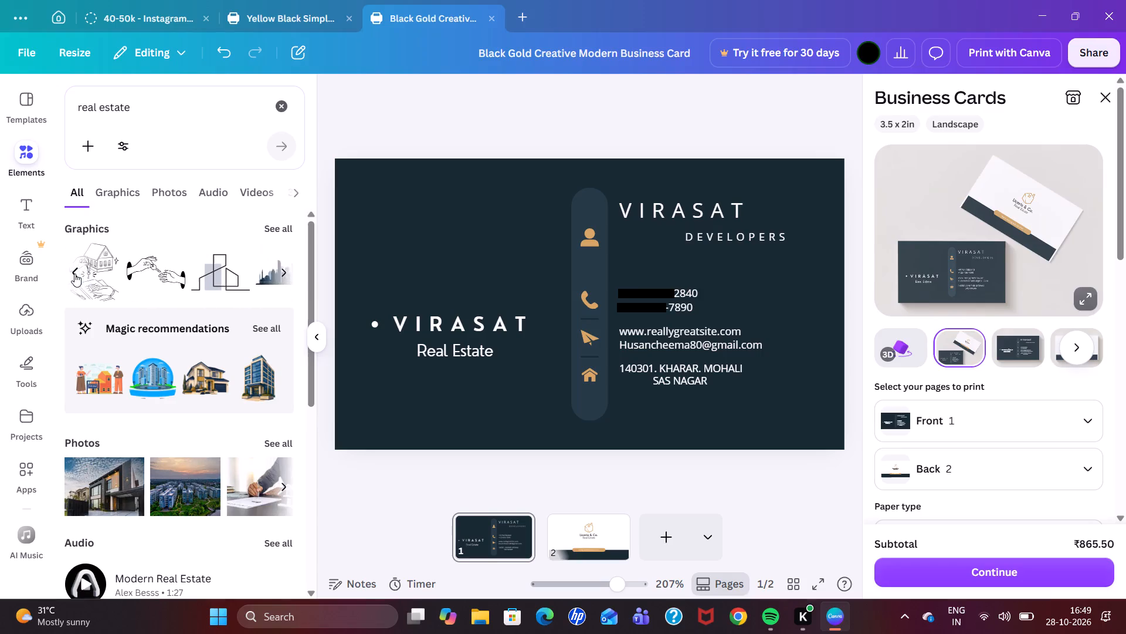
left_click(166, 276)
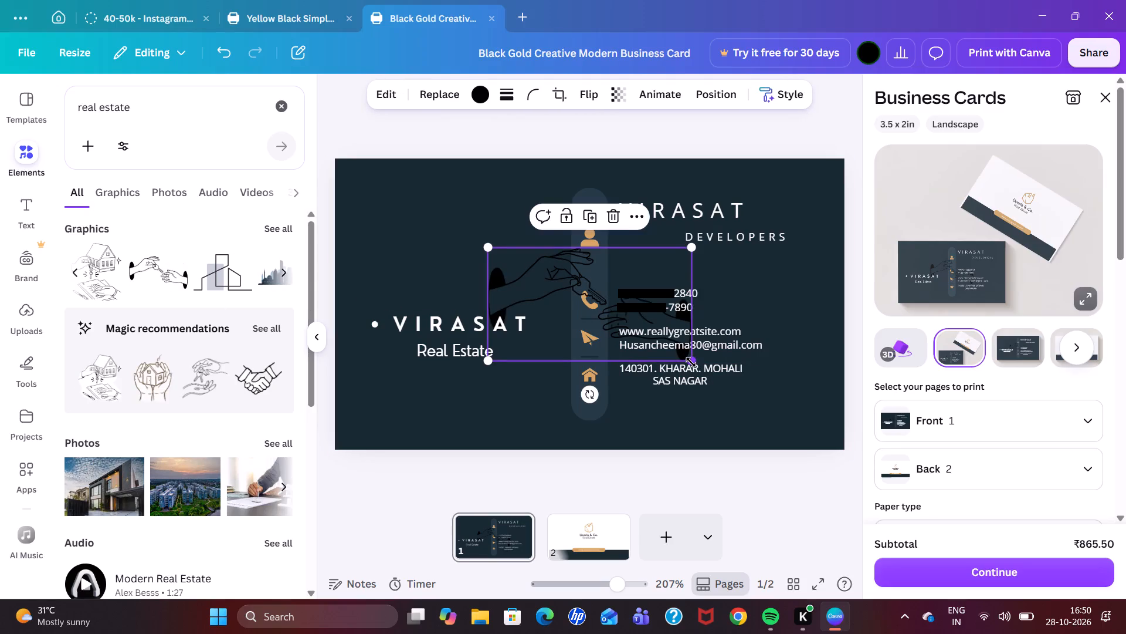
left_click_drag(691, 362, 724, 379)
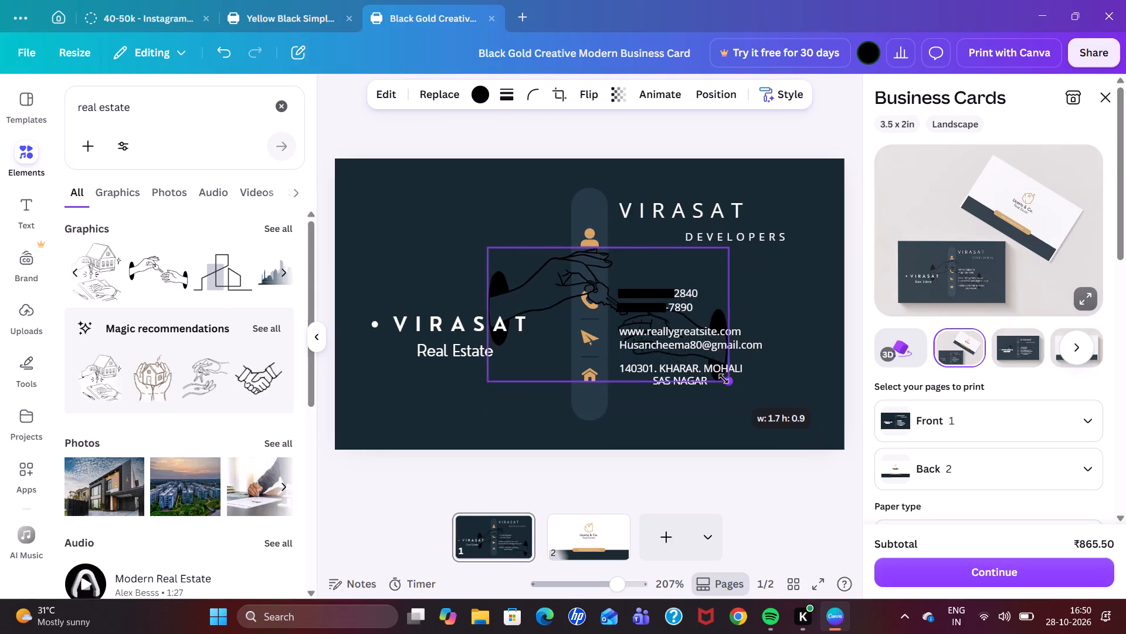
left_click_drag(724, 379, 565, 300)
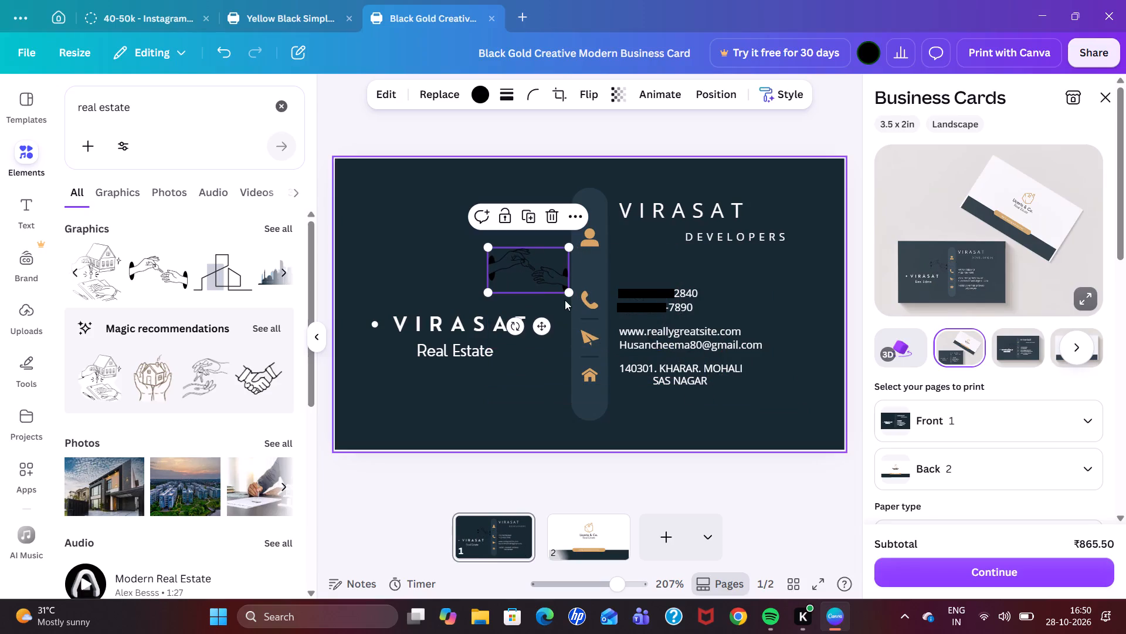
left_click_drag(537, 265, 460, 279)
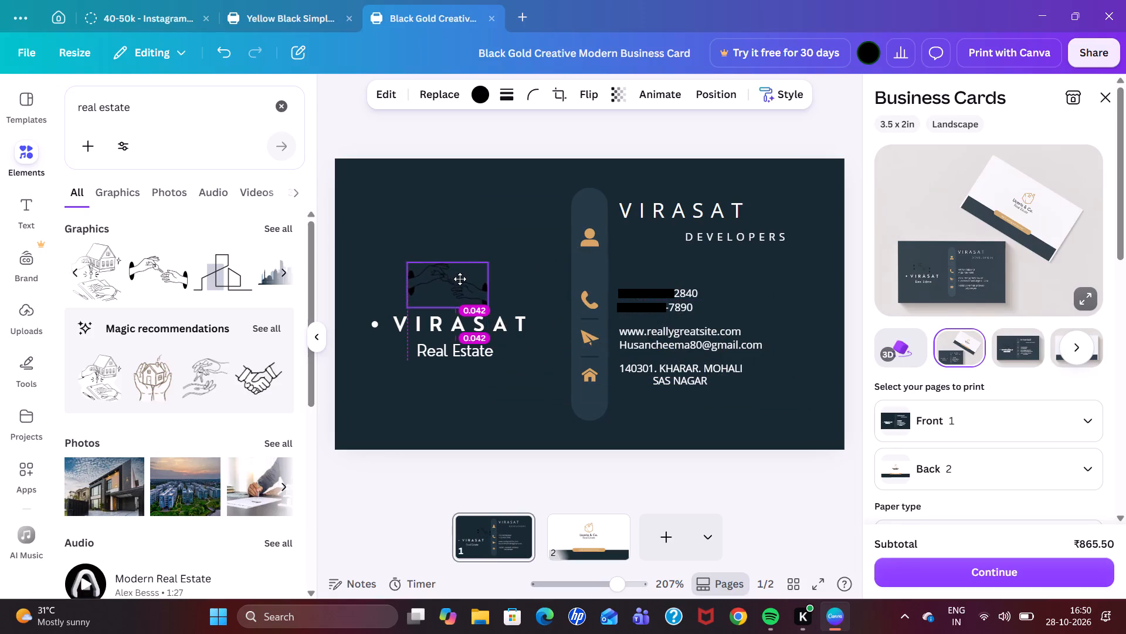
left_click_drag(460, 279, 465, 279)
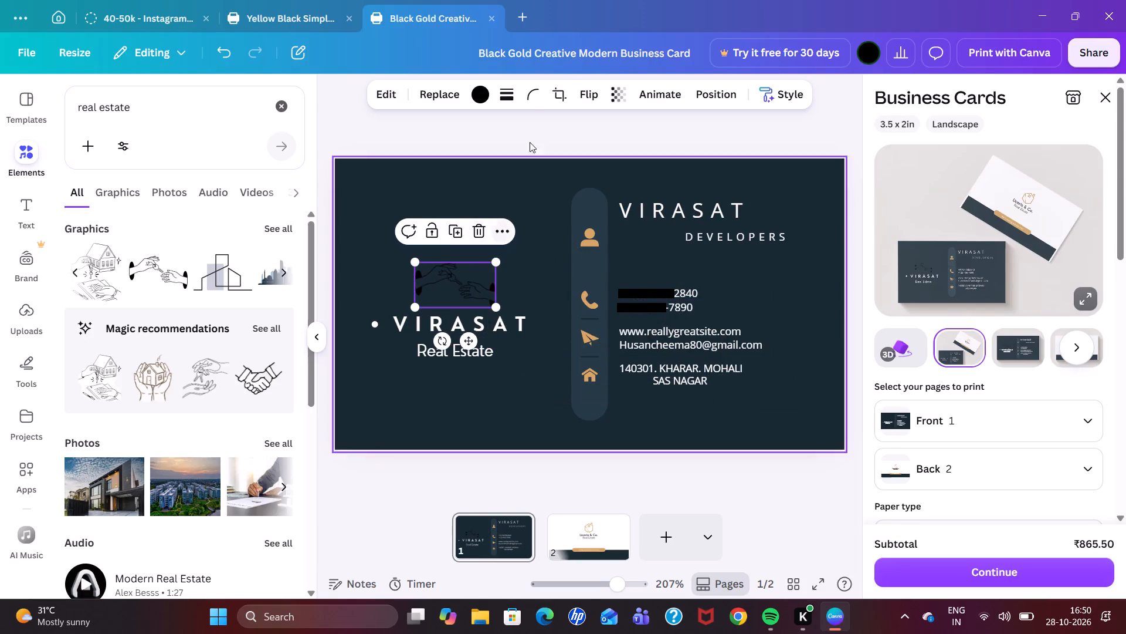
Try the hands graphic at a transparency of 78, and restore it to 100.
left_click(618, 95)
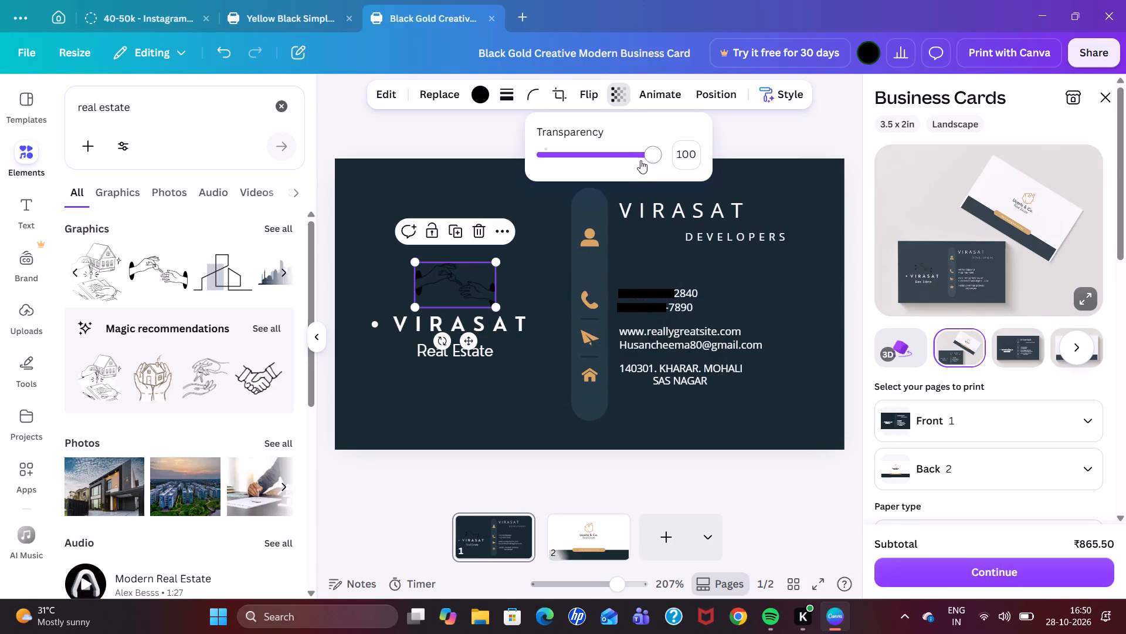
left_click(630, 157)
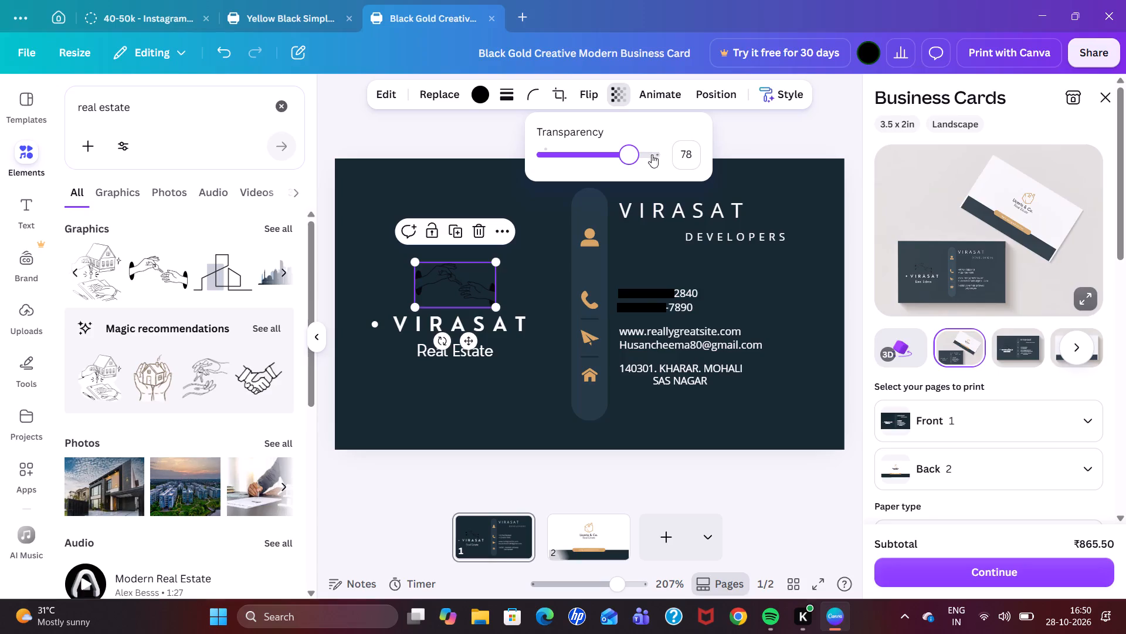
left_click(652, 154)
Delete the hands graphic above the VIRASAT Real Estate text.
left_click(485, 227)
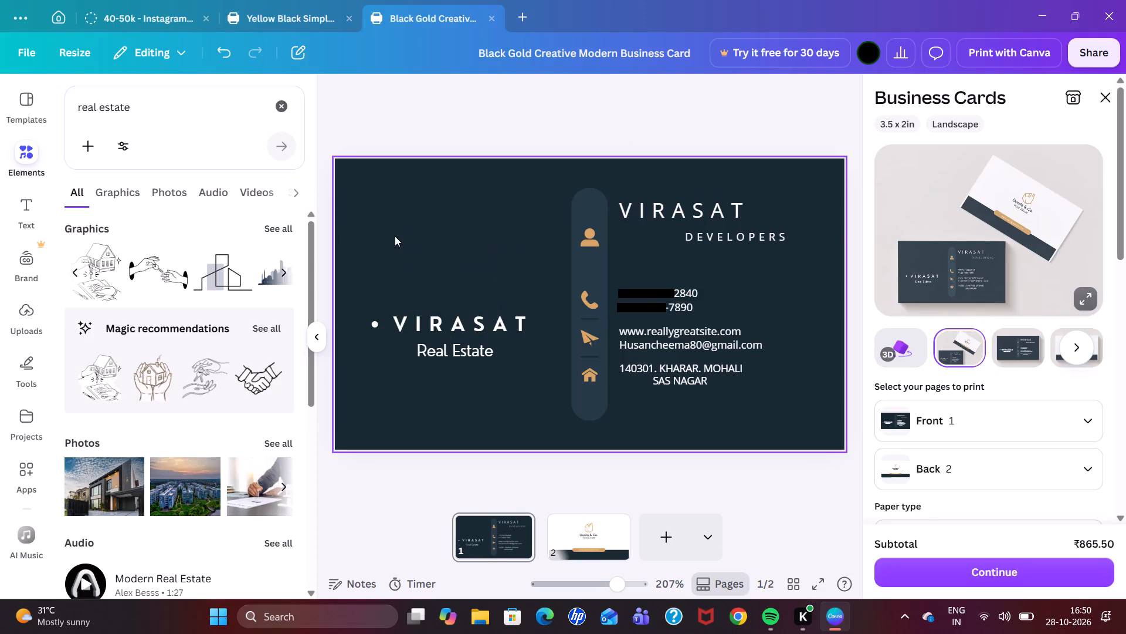
Look through the remaining real estate graphics and the real estate photo results for a suitable logo image.
left_click(289, 271)
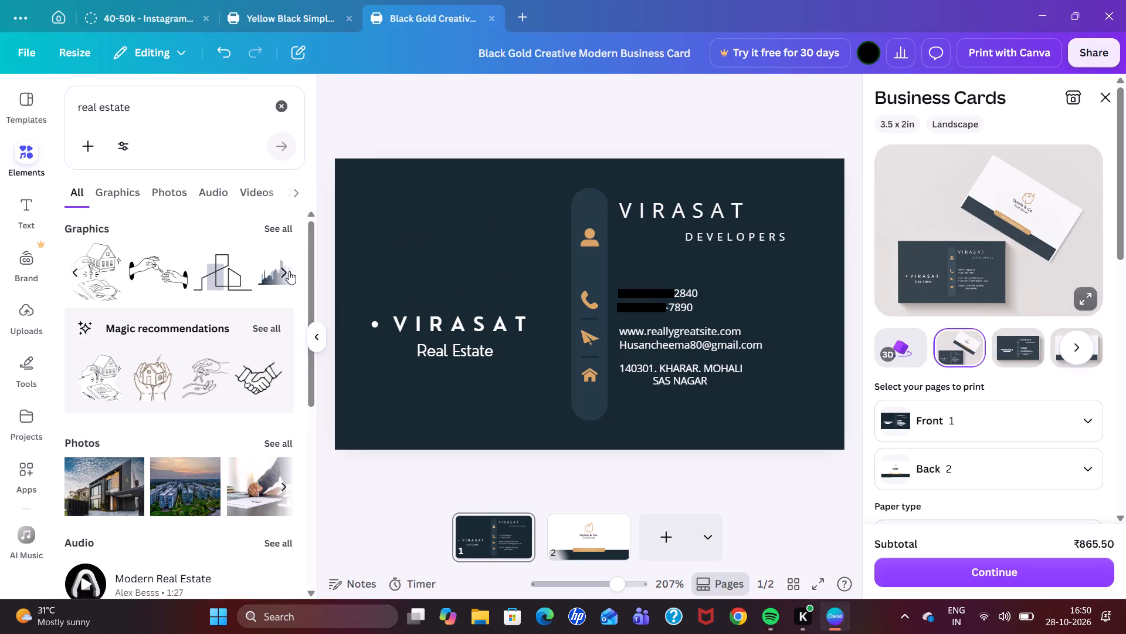
left_click(277, 270)
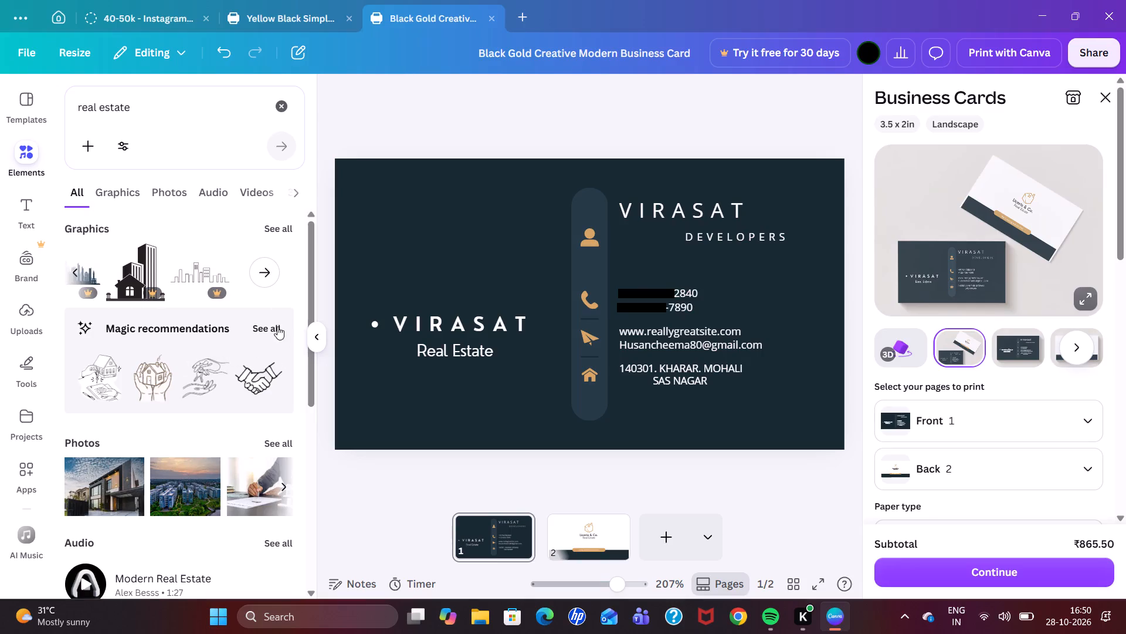
left_click(279, 441)
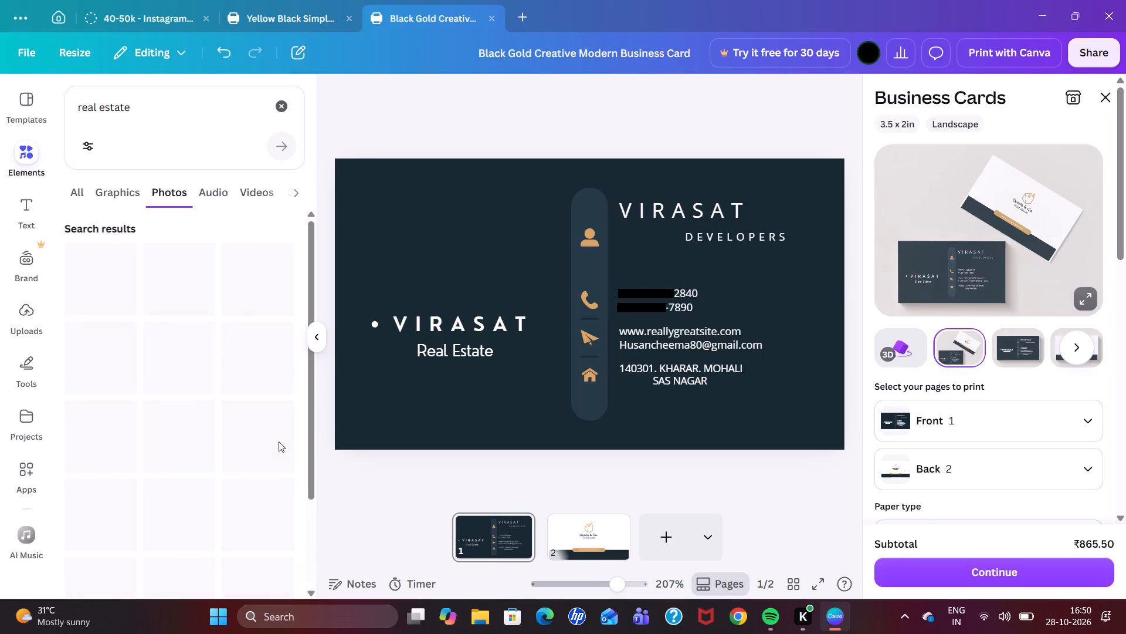
scroll(197, 443, "down", 1)
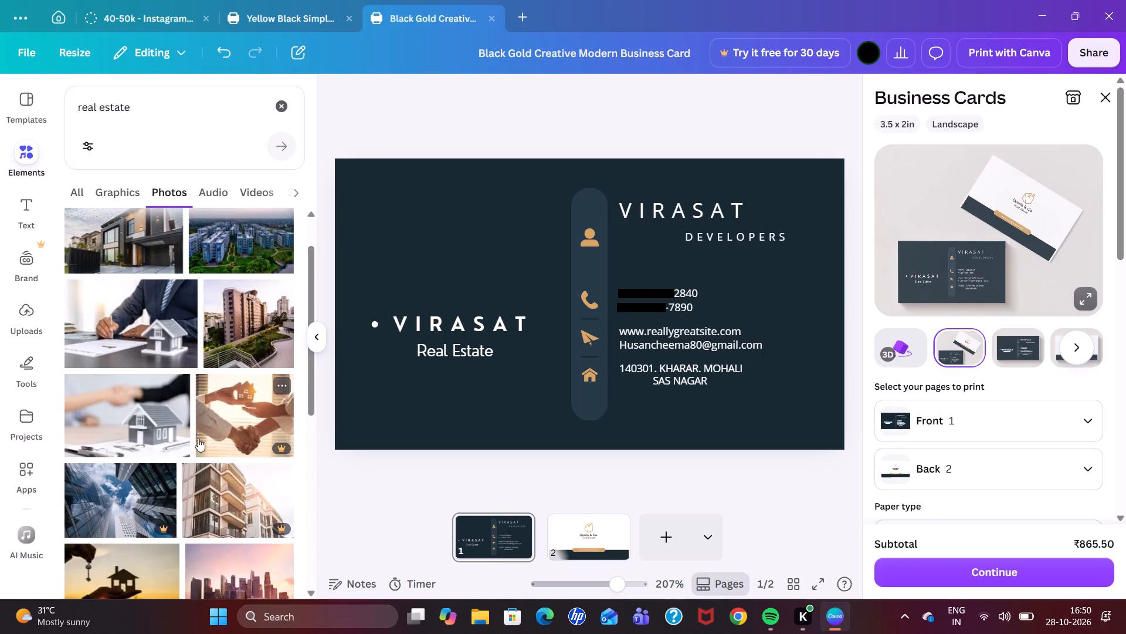
scroll(215, 414, "down", 5)
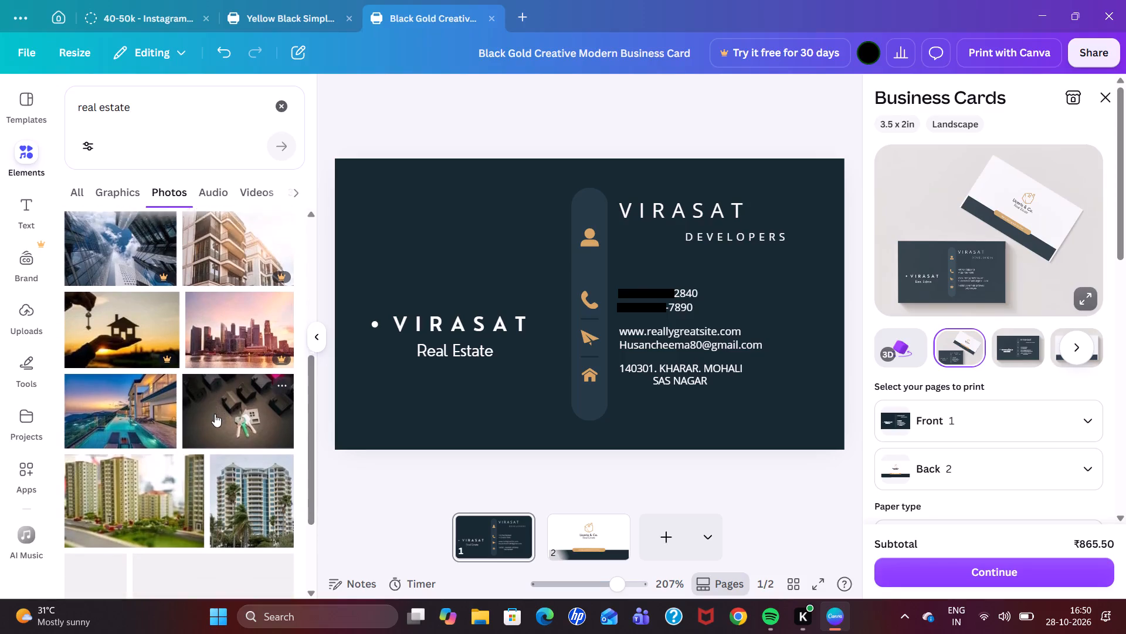
scroll(215, 414, "down", 2)
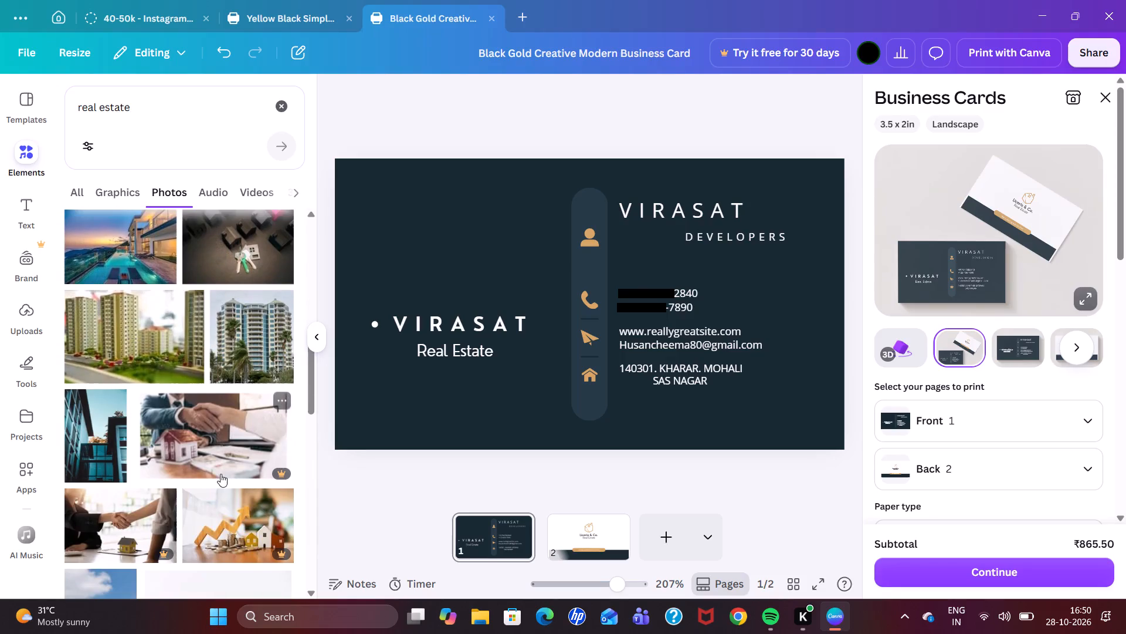
scroll(221, 474, "down", 5)
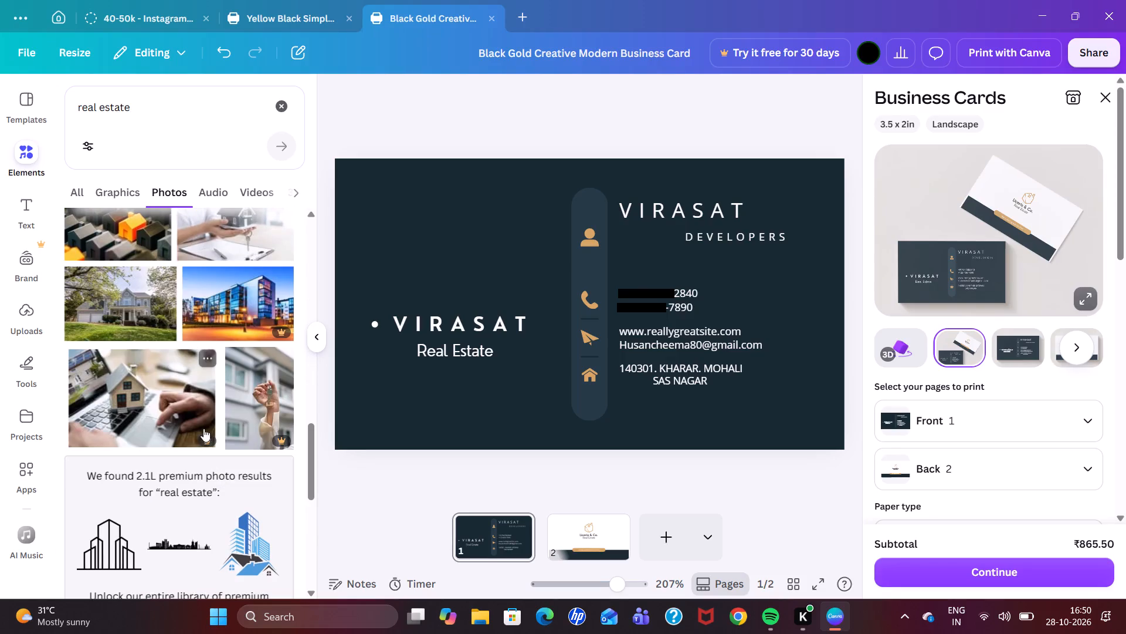
scroll(174, 364, "right", 2)
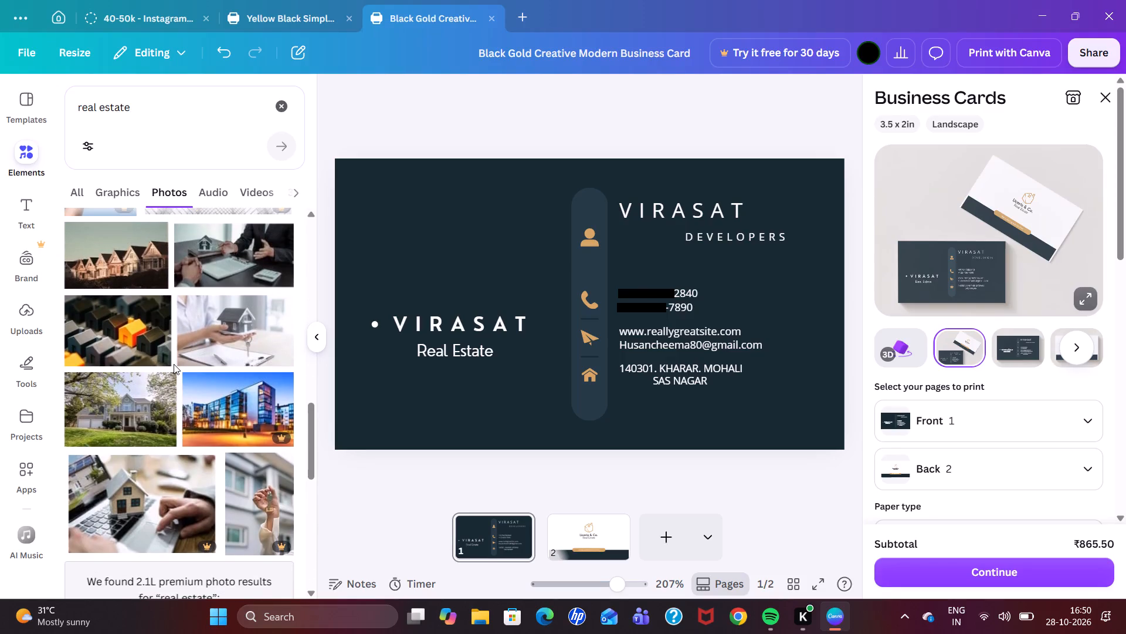
scroll(174, 364, "down", 2)
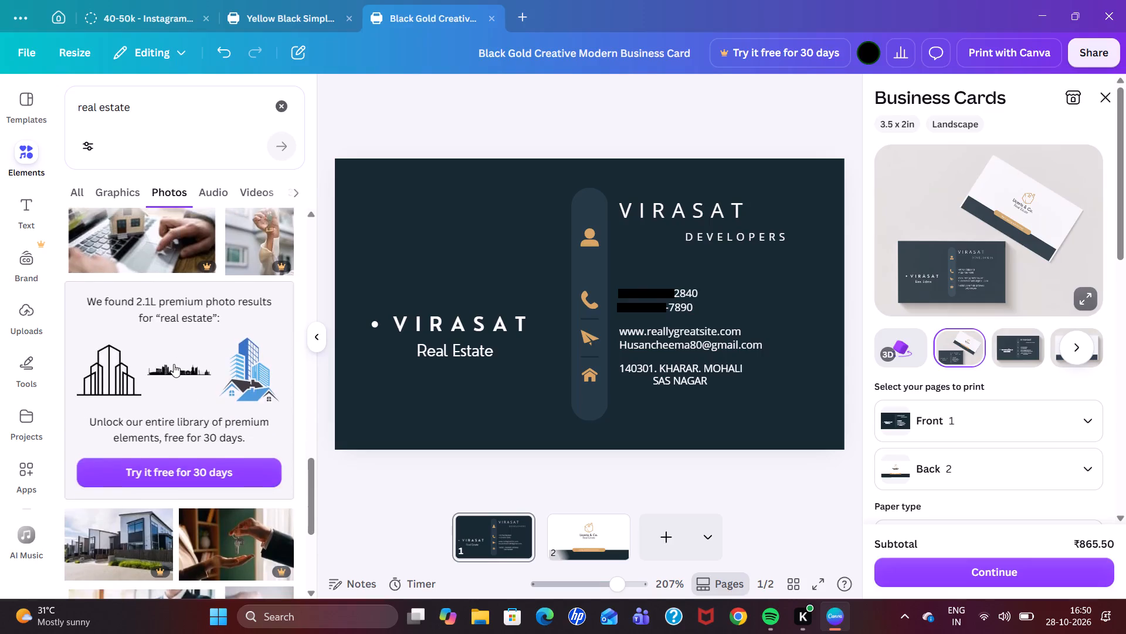
scroll(174, 364, "down", 1)
Add the blue high-rise graphic with house roofs and position it centred over the top of the VIRASAT Real Estate text.
left_click(242, 272)
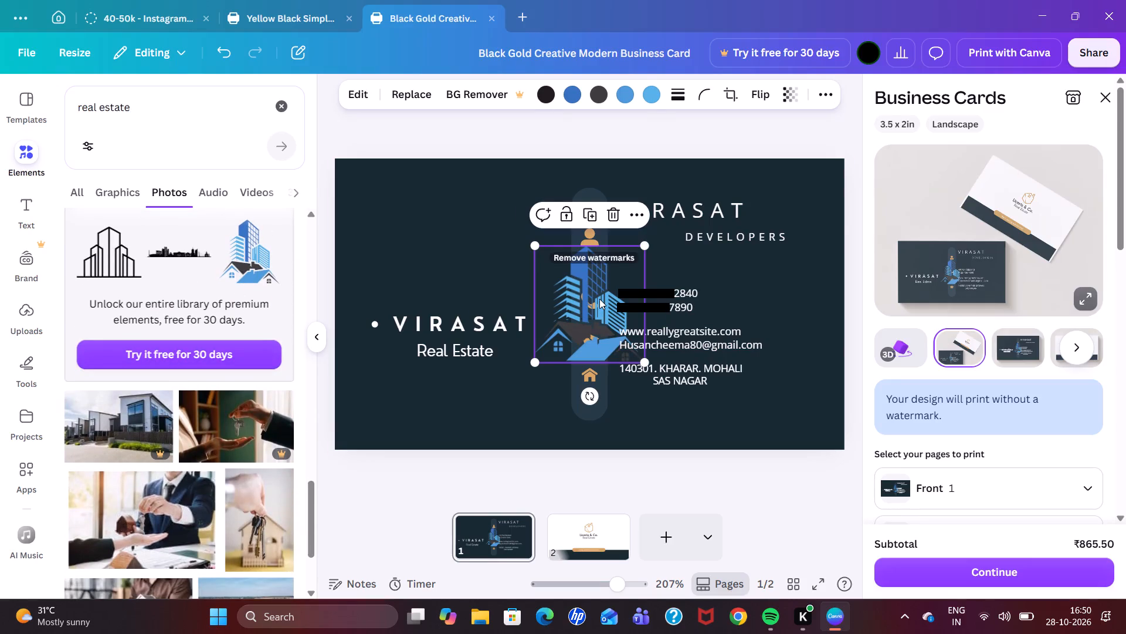
left_click_drag(599, 299, 459, 283)
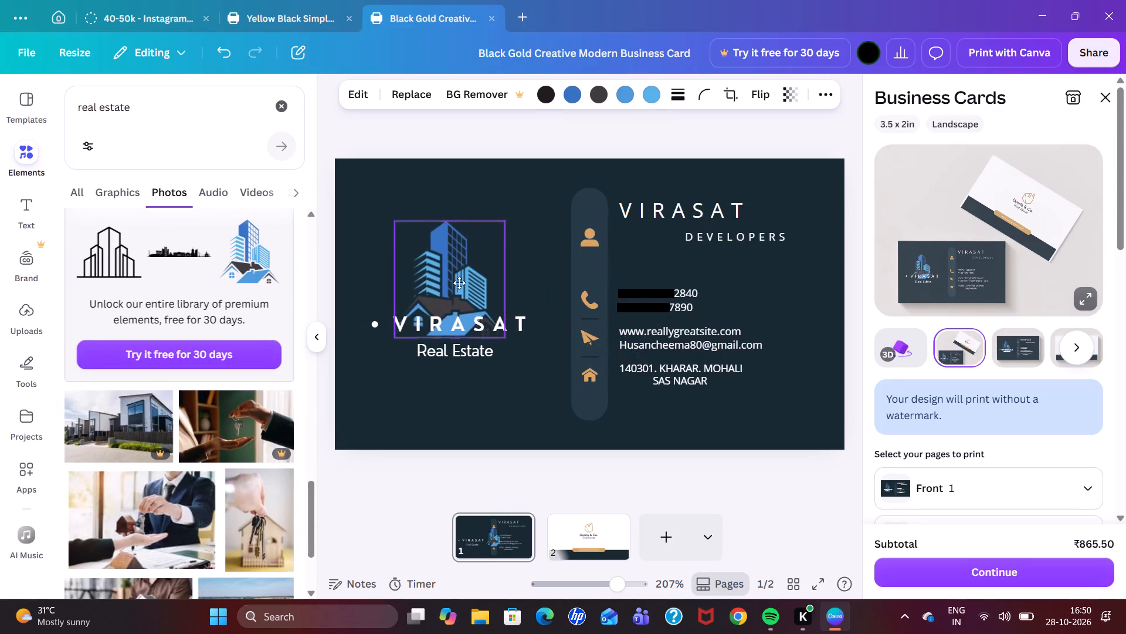
left_click_drag(459, 283, 464, 284)
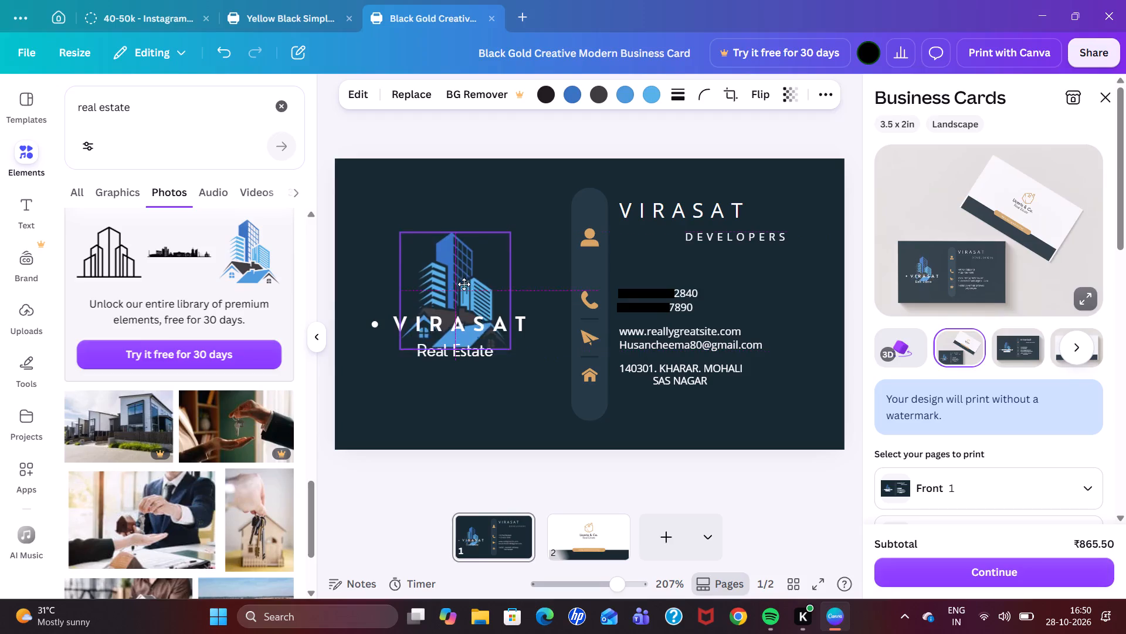
left_click_drag(464, 284, 467, 277)
left_click(539, 248)
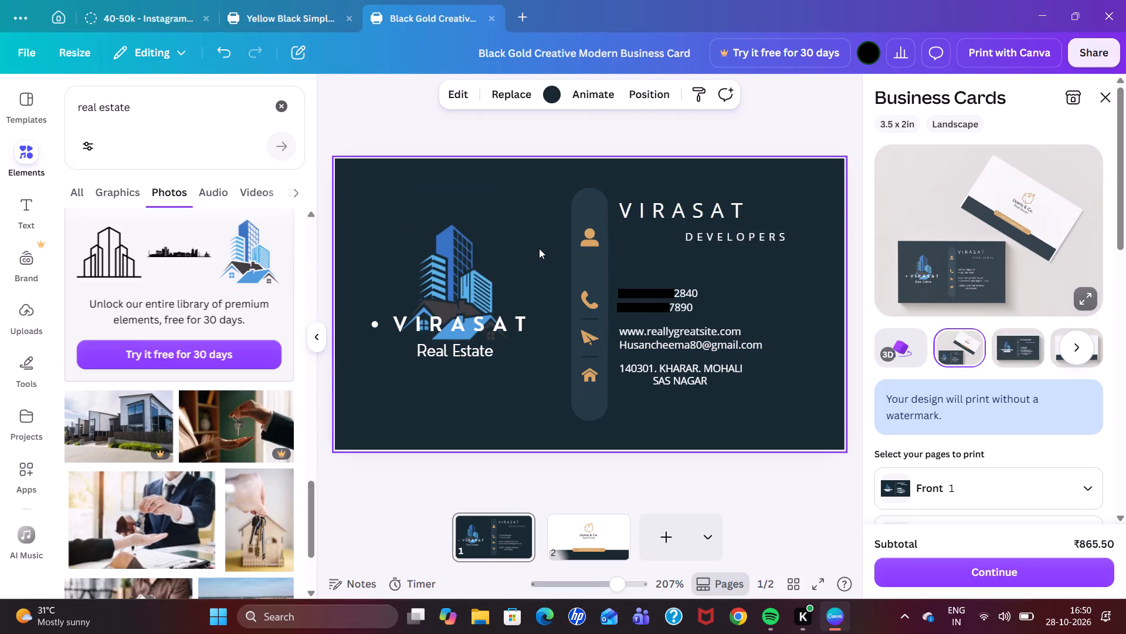
Look through the rest of the real estate photo results for other images suited to the business card.
scroll(182, 451, "down", 2)
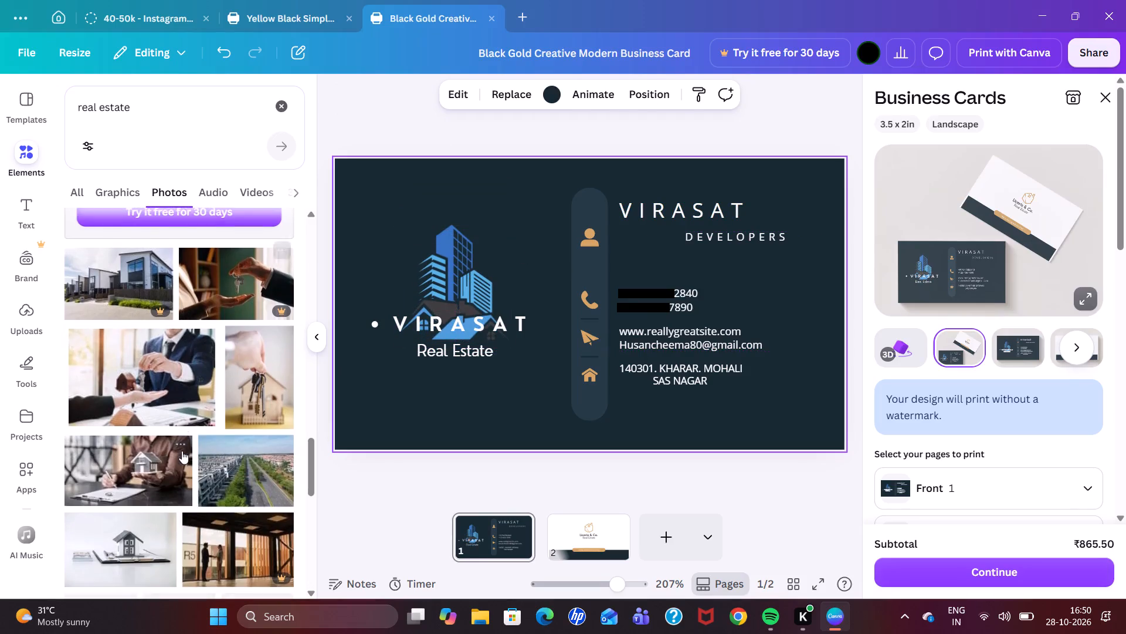
scroll(182, 451, "down", 2)
scroll(138, 430, "down", 3)
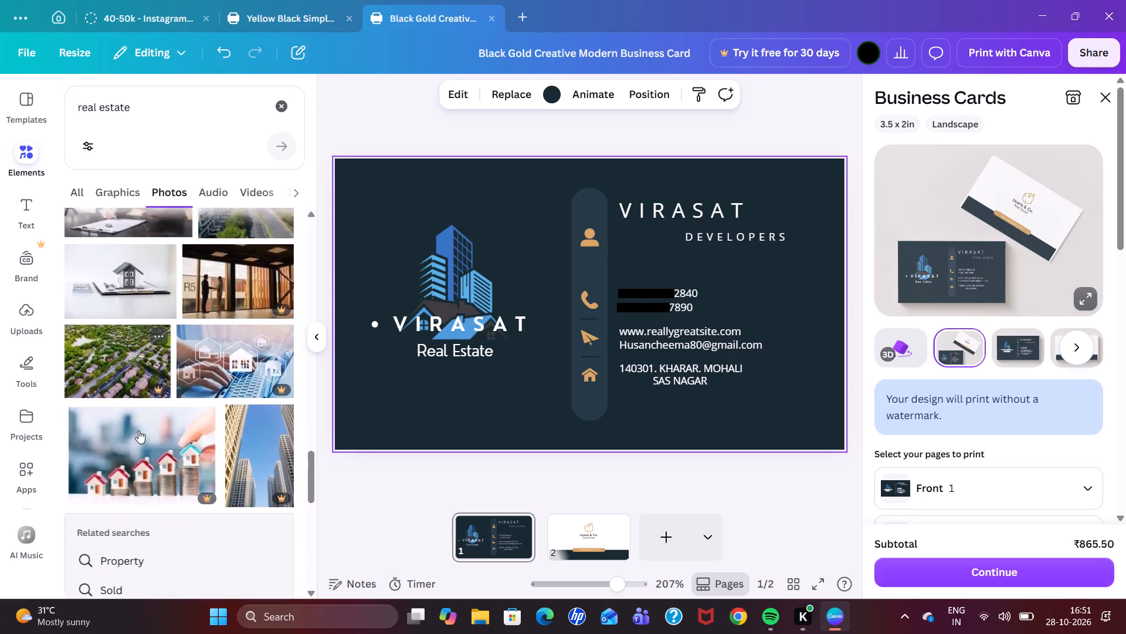
scroll(138, 430, "down", 4)
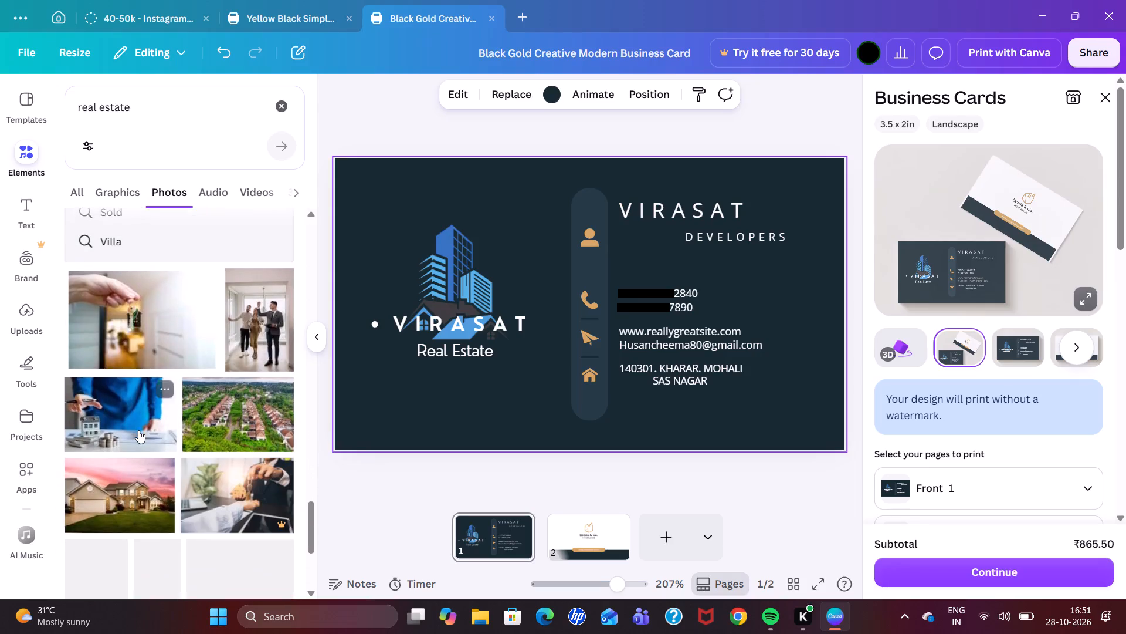
scroll(138, 430, "down", 1)
scroll(178, 374, "down", 1)
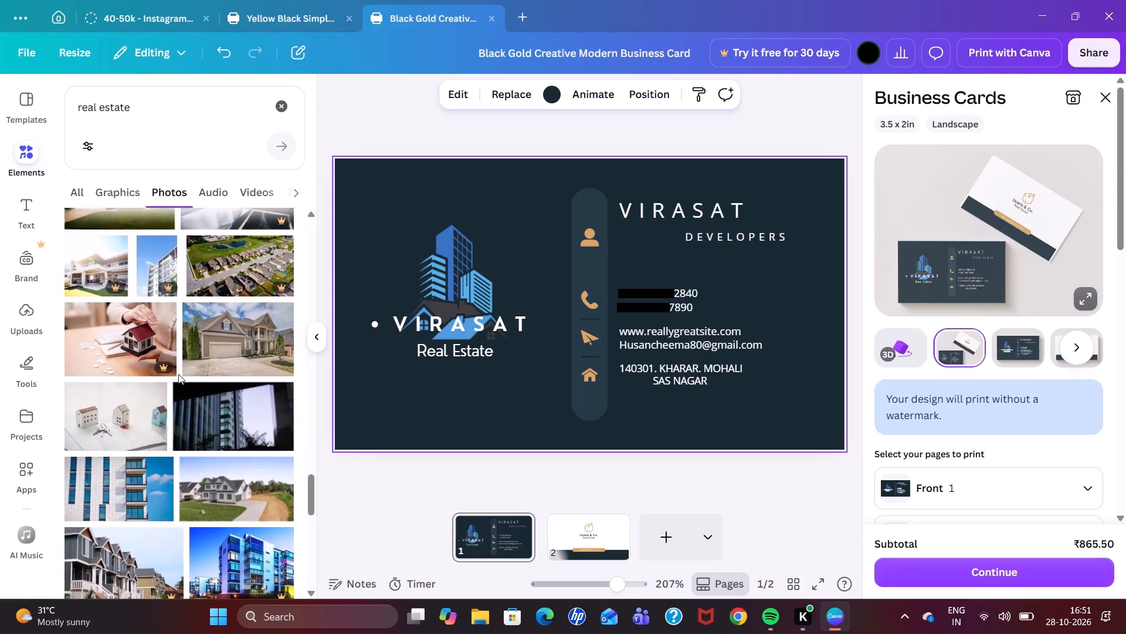
scroll(178, 374, "down", 5)
scroll(178, 374, "up", 1)
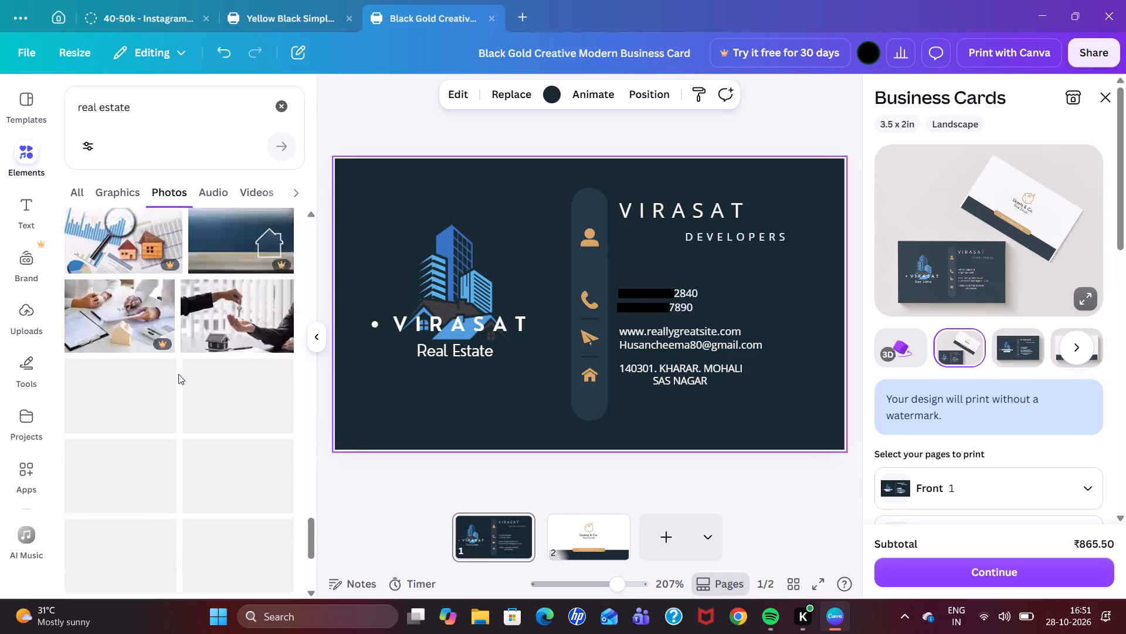
scroll(178, 374, "up", 1)
scroll(137, 332, "up", 19)
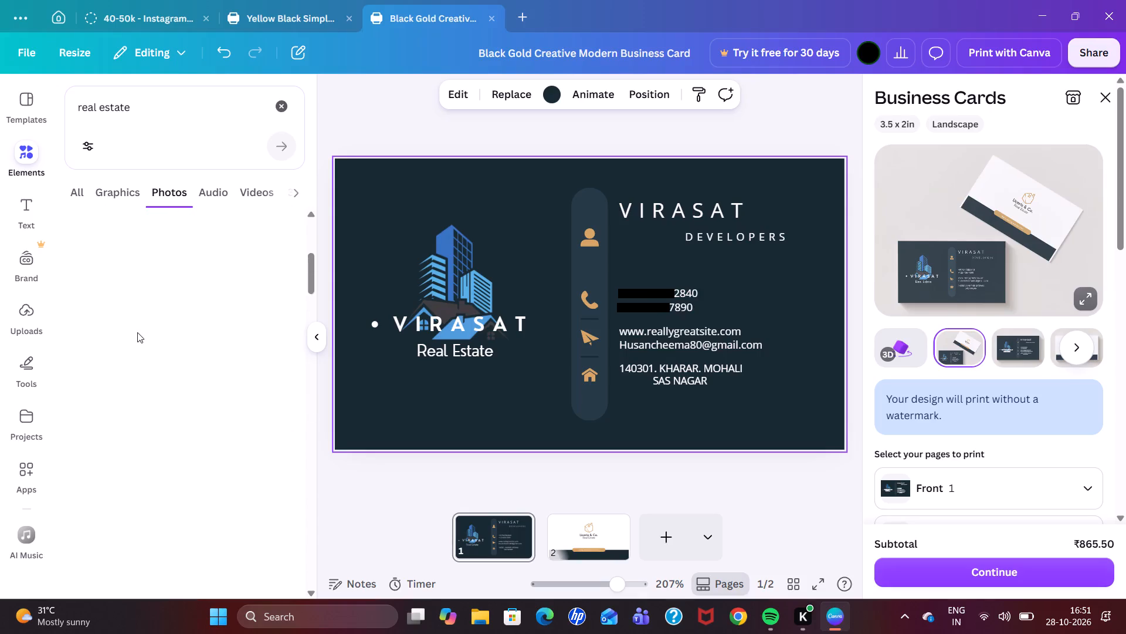
scroll(137, 332, "up", 5)
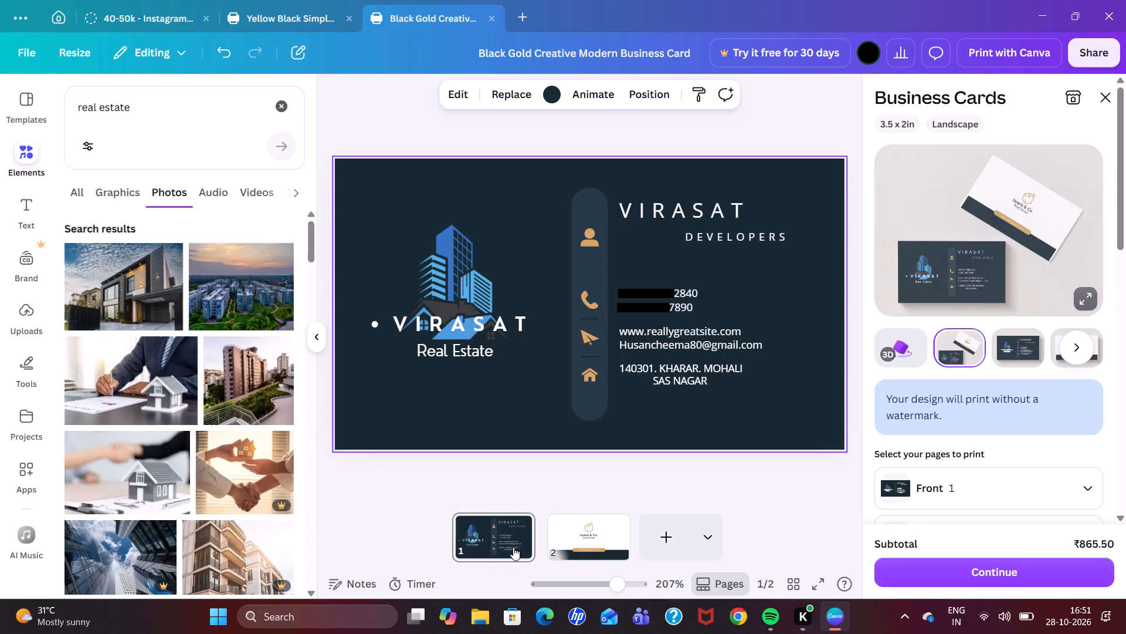
Delete the gold hexagonal house logo above the Liceria & Co. text on page 2.
left_click(584, 538)
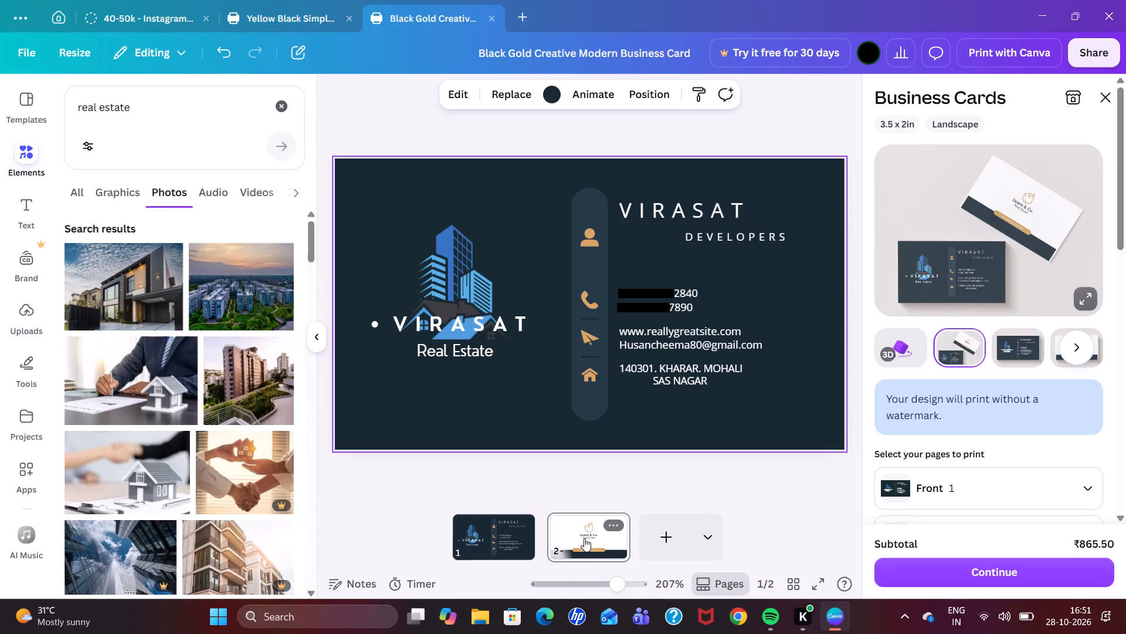
left_click(594, 234)
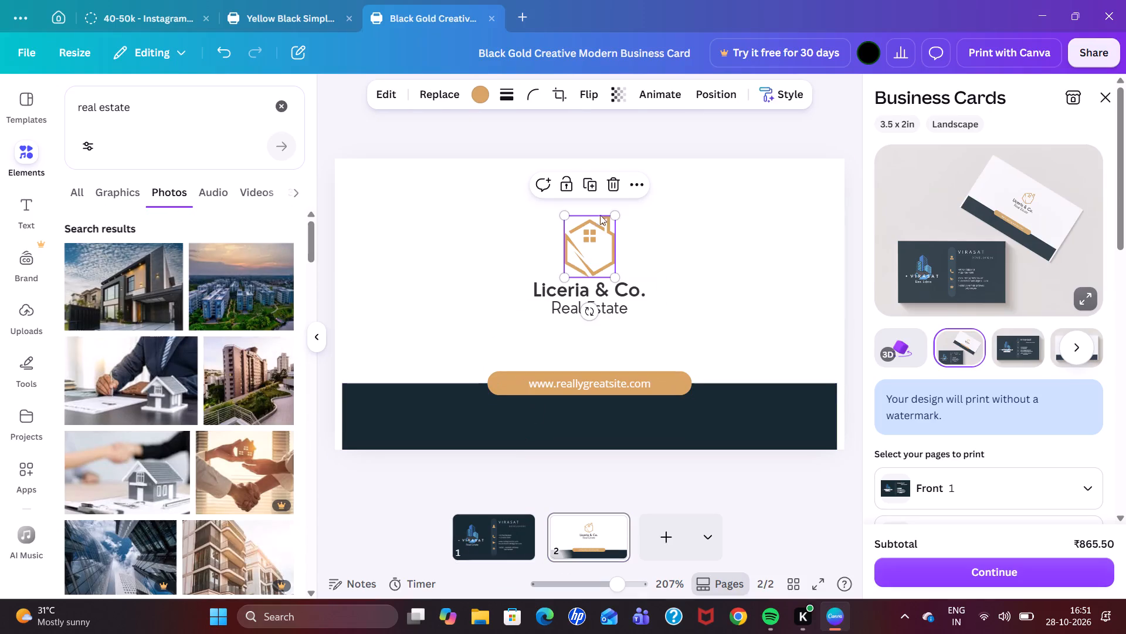
left_click(613, 189)
Look through the real estate photo results for a replacement logo image for page 2.
scroll(129, 430, "down", 1)
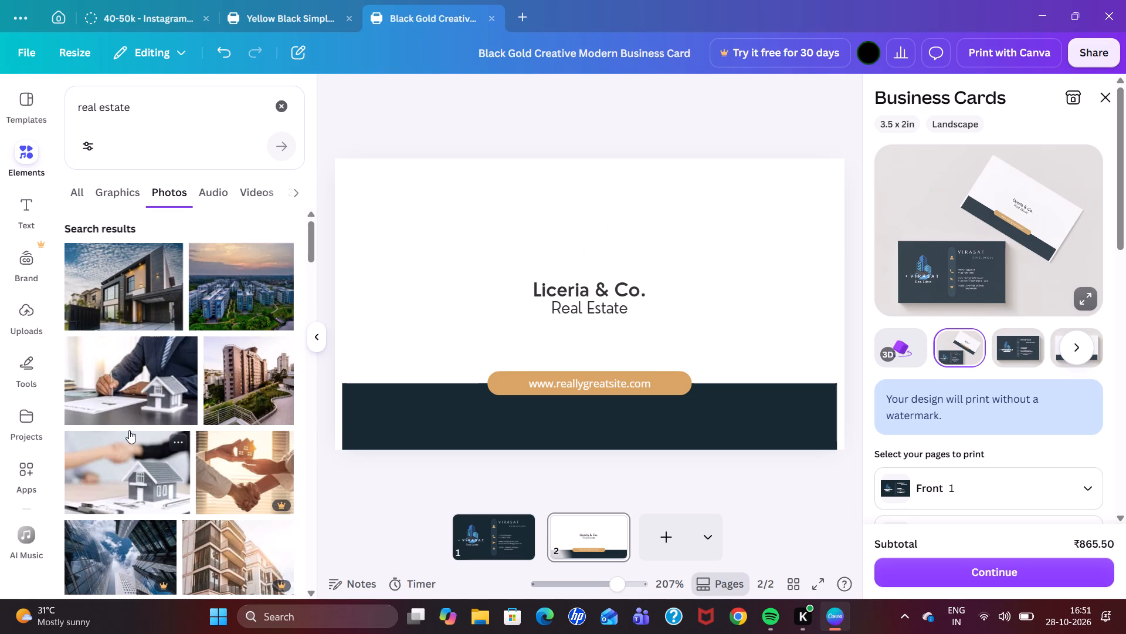
scroll(129, 430, "down", 3)
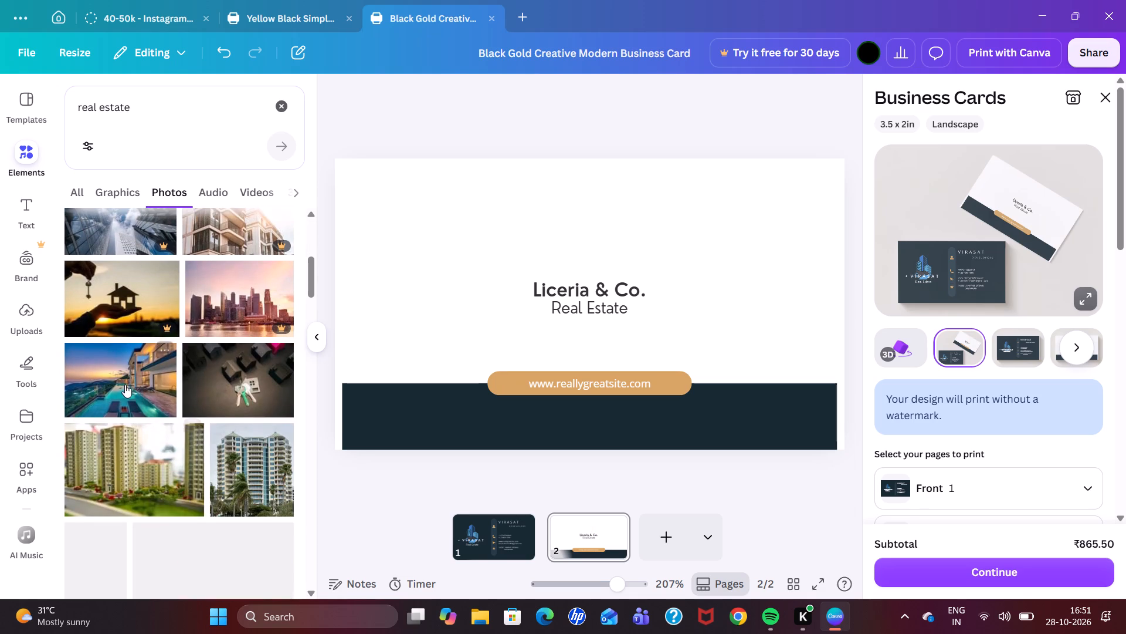
scroll(125, 385, "down", 5)
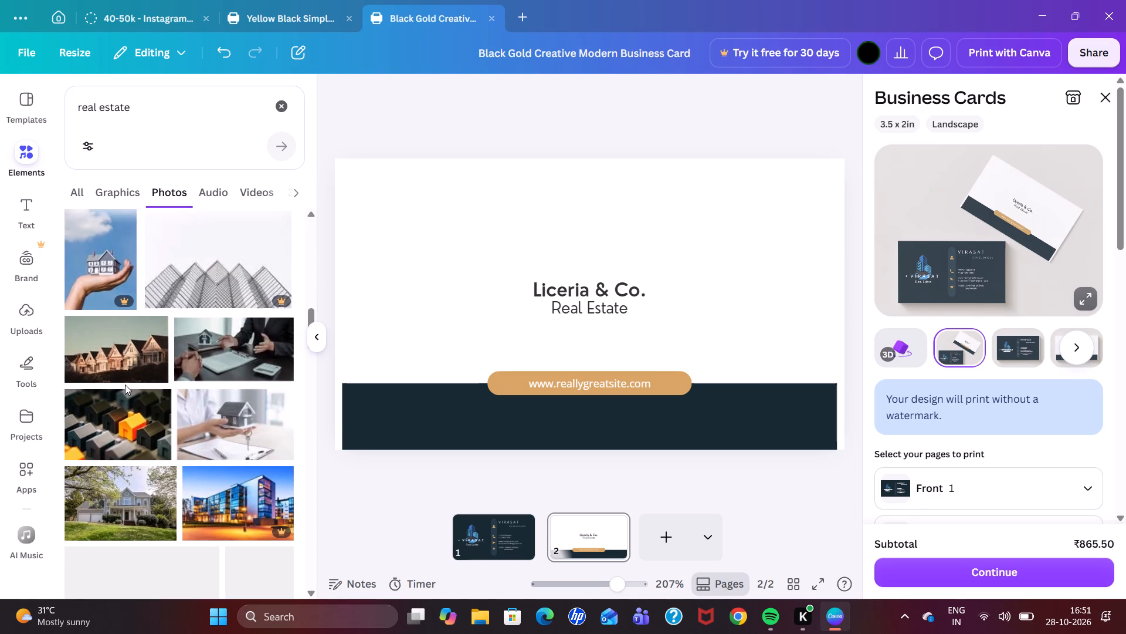
scroll(125, 385, "down", 4)
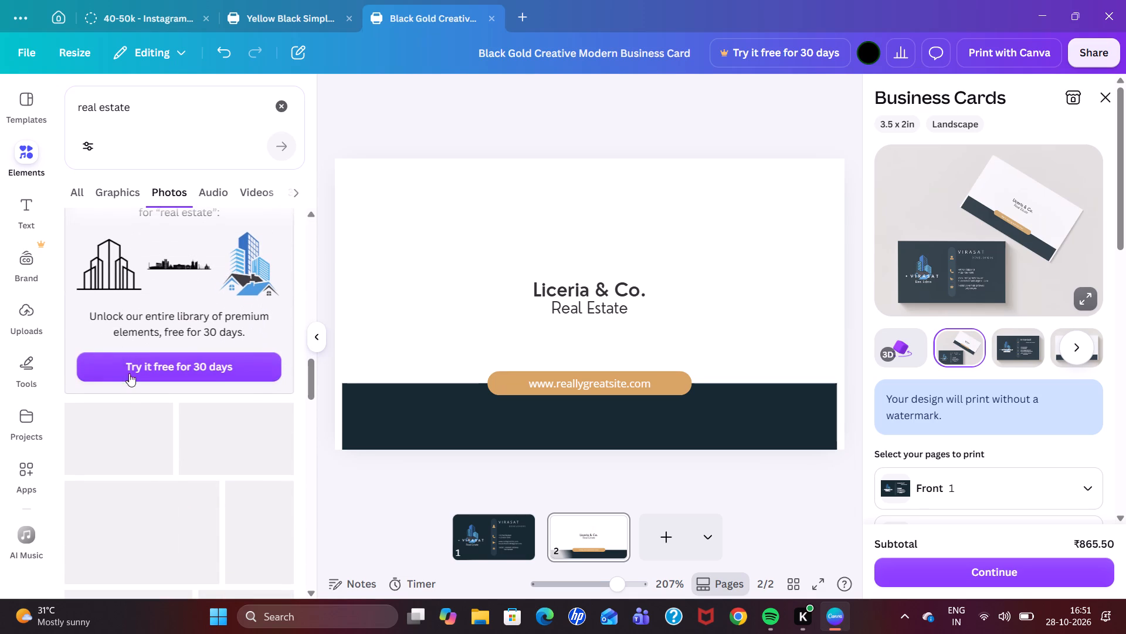
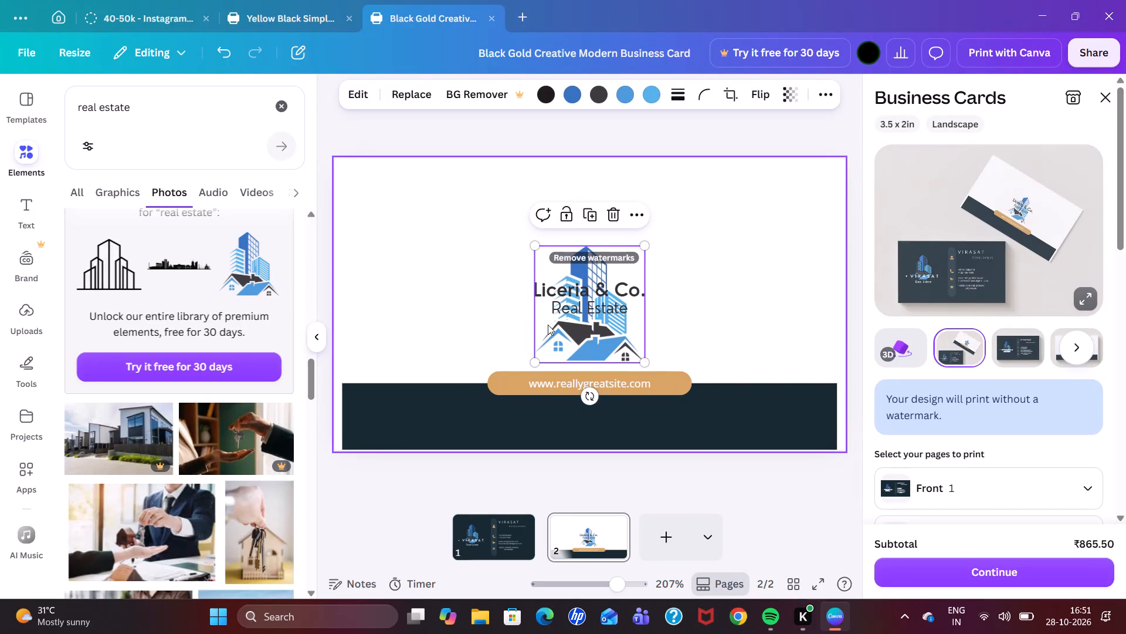
Move the blue building graphic off the Liceria & Co. text to the upper right area of page 2.
left_click_drag(596, 341, 591, 275)
left_click_drag(600, 237, 708, 215)
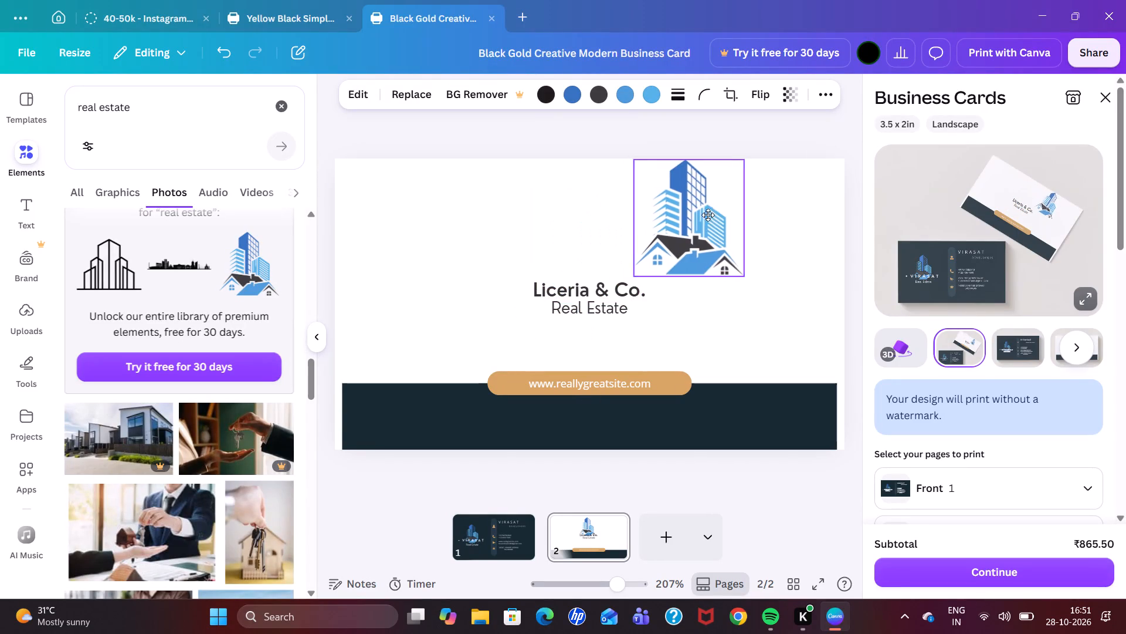
left_click_drag(708, 215, 708, 215)
Replace the Liceria & Co. company name on page 2 with VIRASAT.
left_click(586, 288)
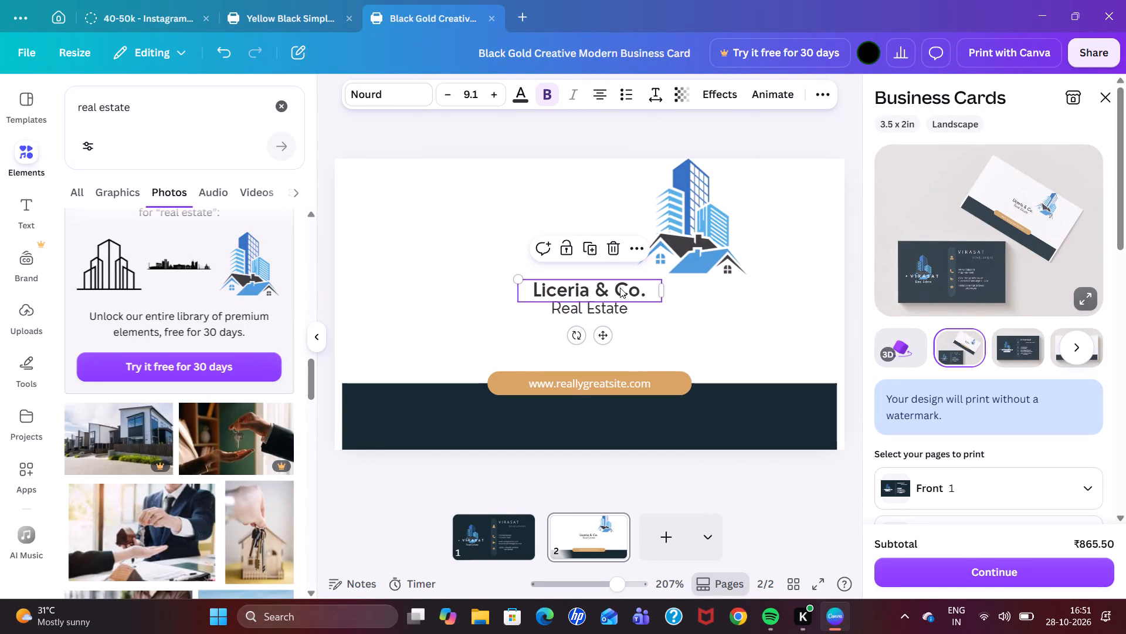
left_click(654, 286)
left_click(654, 286)
key("BackSpace")
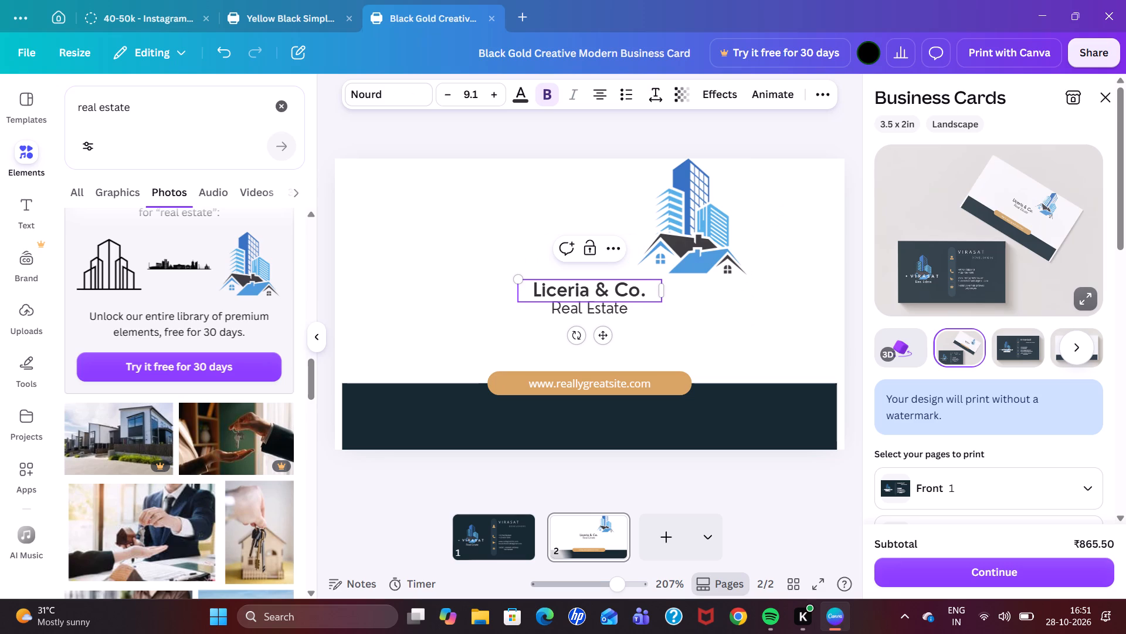
key("BackSpace")
key("BackSpace")
key("BackSpace")
key("BackSpace")
key("BackSpace")
key("BackSpace")
key("BackSpace")
key("BackSpace")
key("BackSpace")
key("BackSpace")
key("BackSpace")
key("BackSpace")
key("BackSpace")
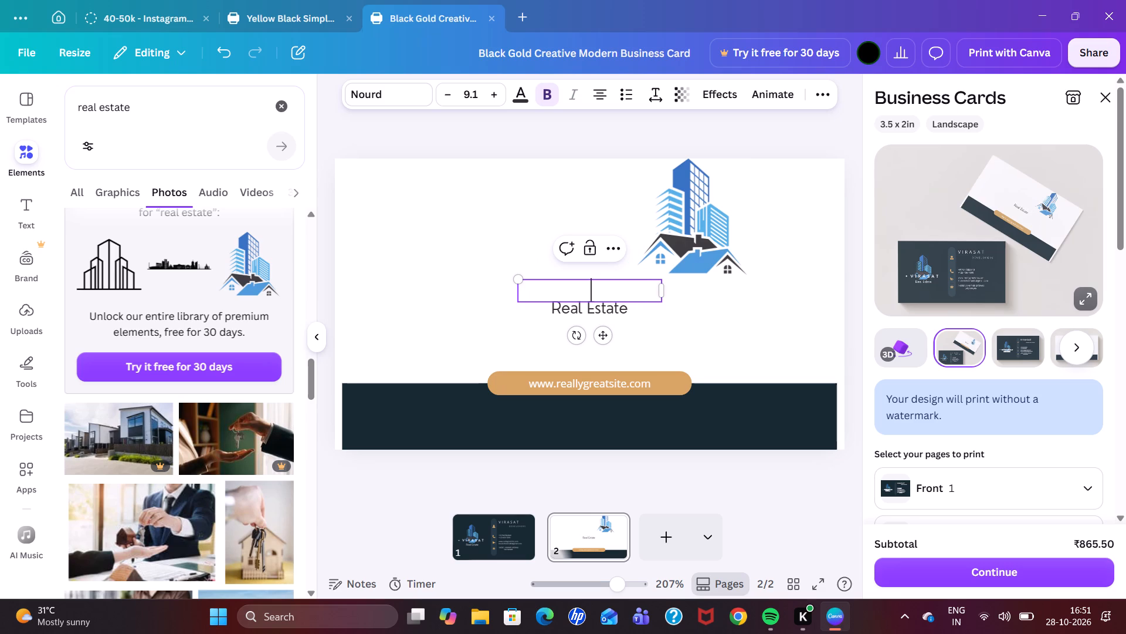
type("VIRASAT")
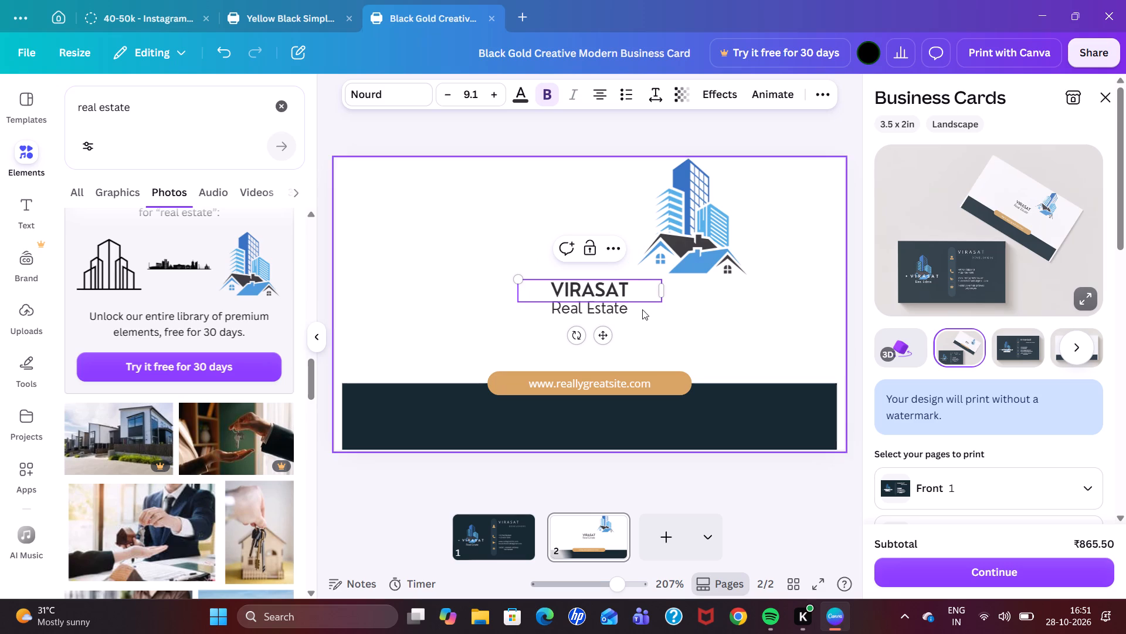
Format the VIRASAT text as a bulleted line with letter spacing 393 and increased line spacing.
left_click(621, 100)
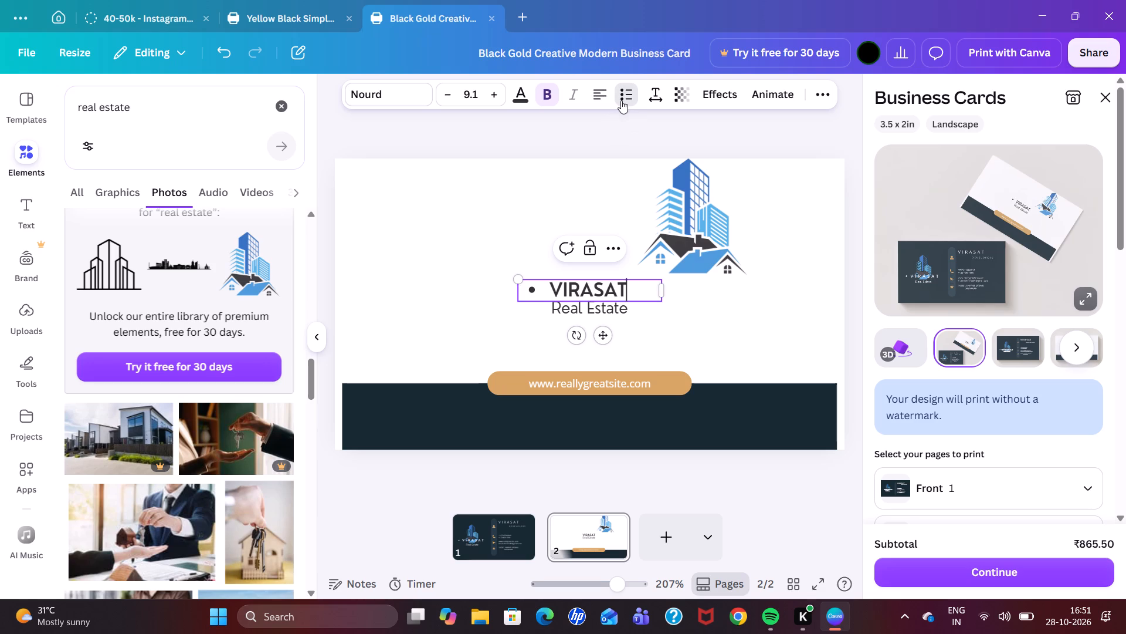
left_click(652, 93)
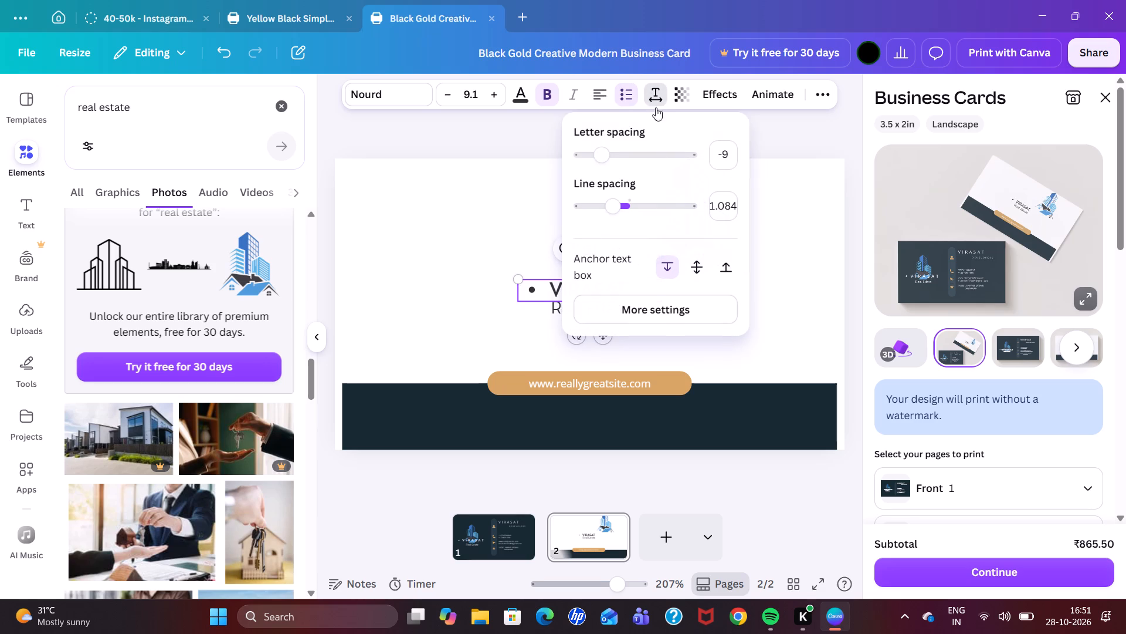
left_click(646, 149)
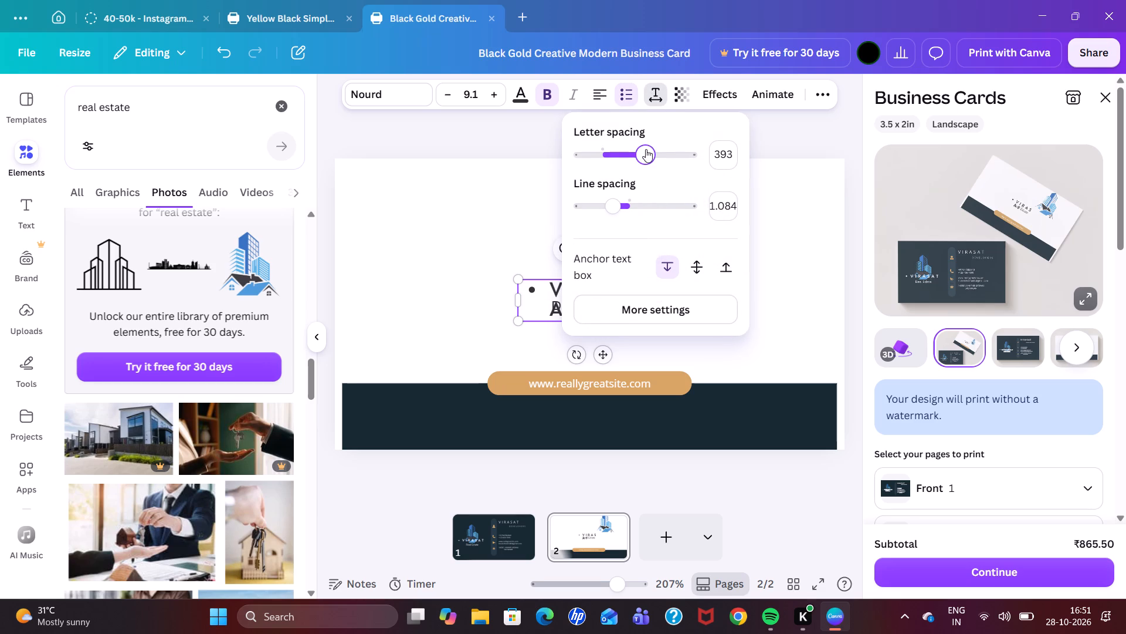
left_click(646, 211)
left_click(467, 281)
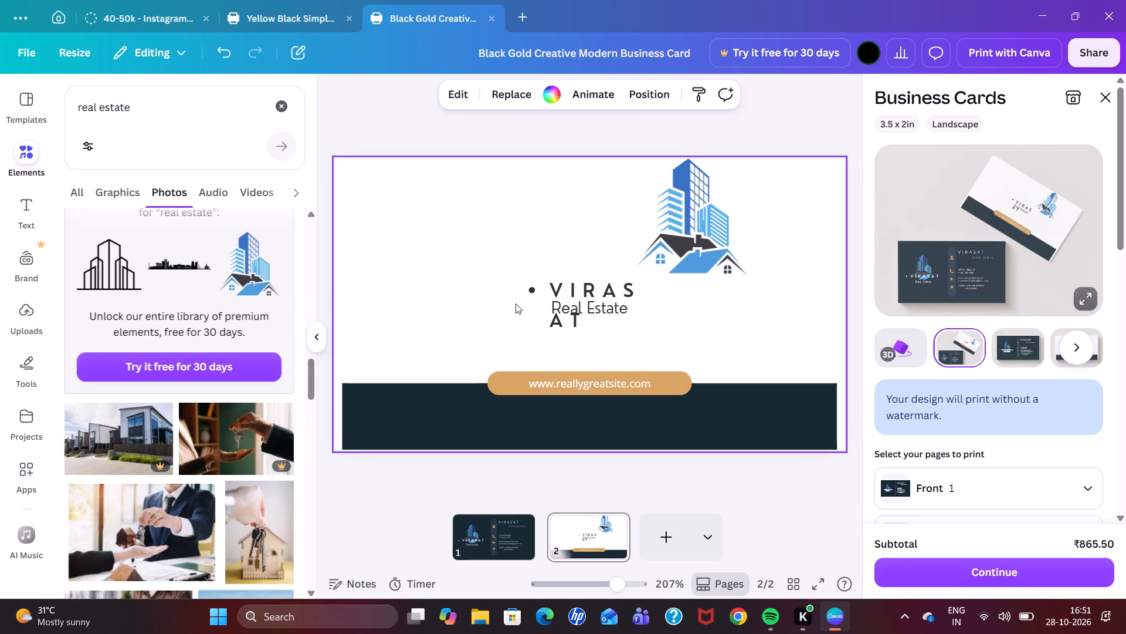
Widen the VIRASAT text box so the name fits on one line, and place it just above Real Estate.
left_click(545, 288)
left_click_drag(514, 308, 435, 298)
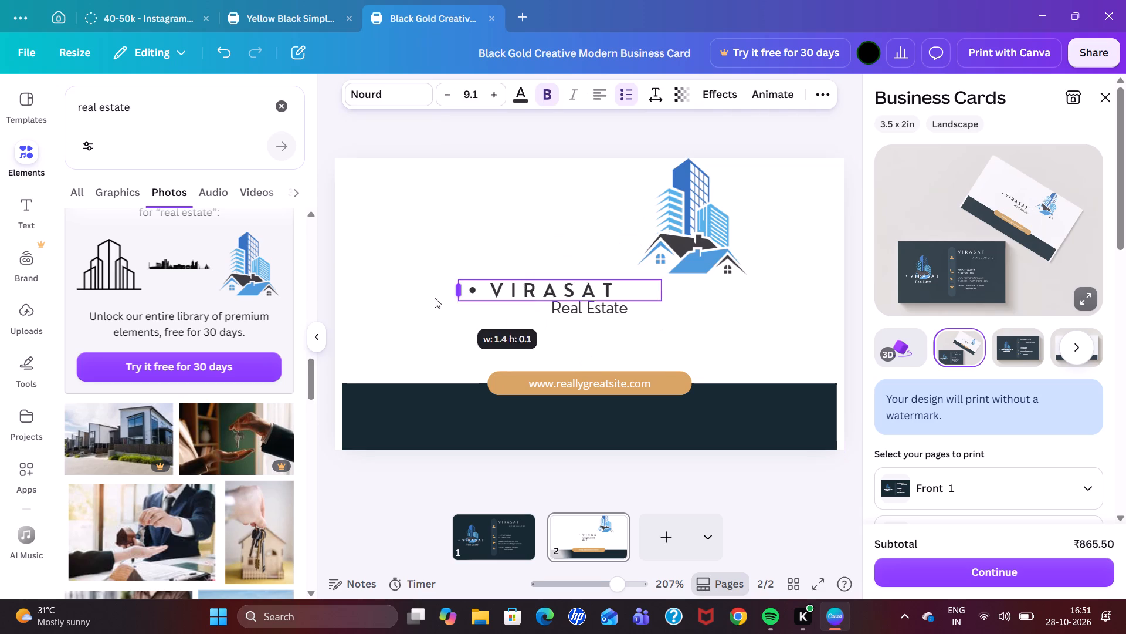
left_click_drag(435, 298, 433, 296)
left_click_drag(541, 284, 604, 282)
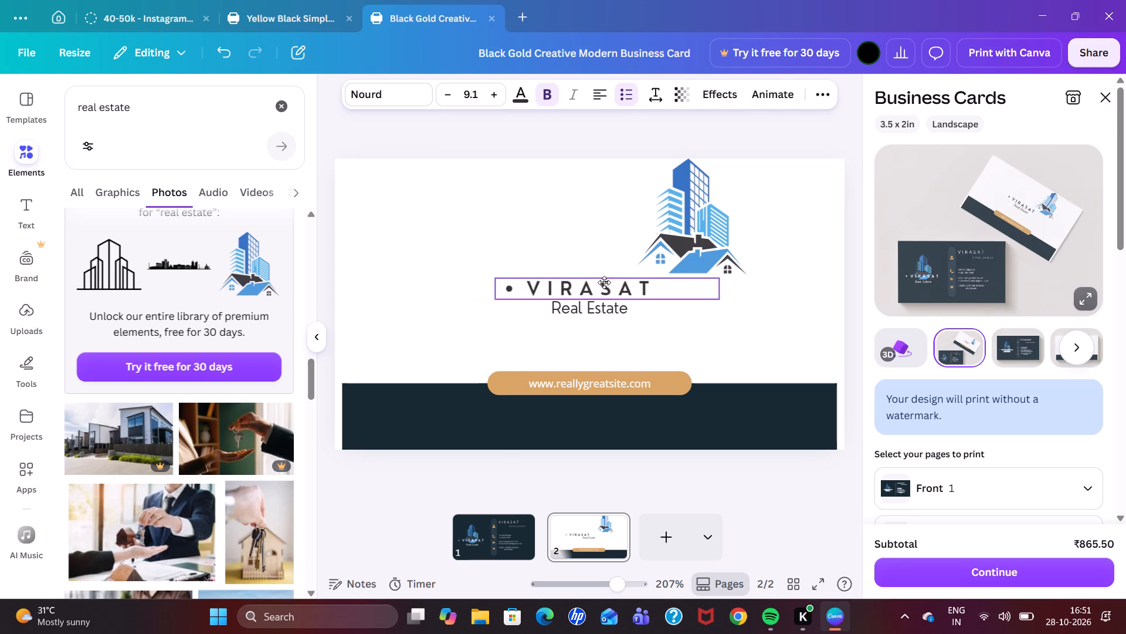
left_click_drag(604, 282, 597, 282)
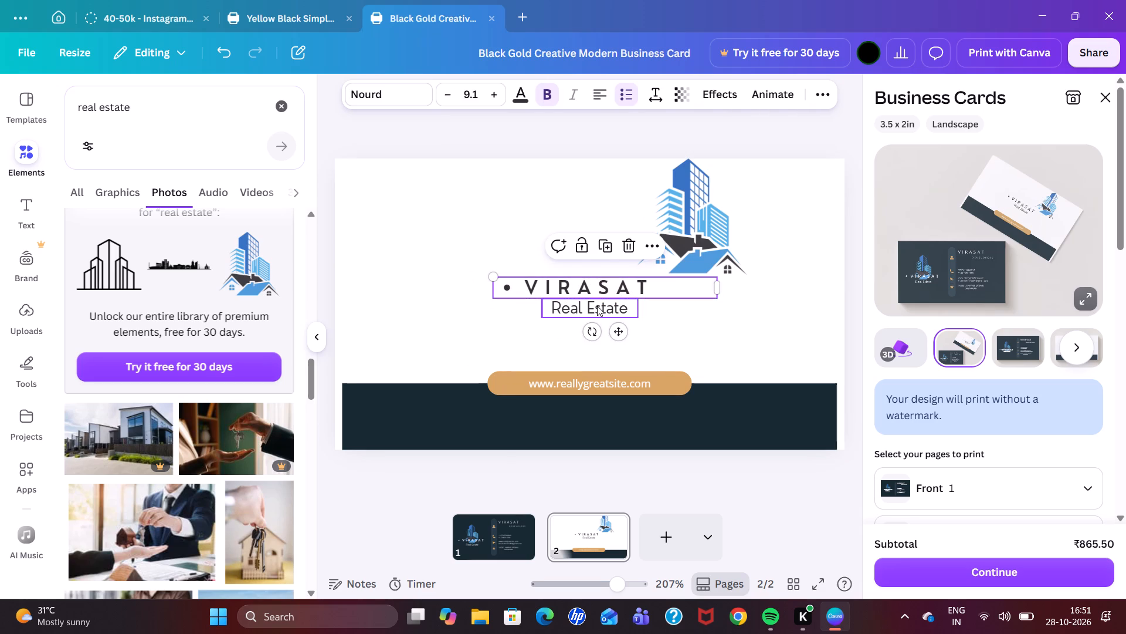
Set the Real Estate text's line spacing to 2.5 and its letter spacing to 20.
left_click(597, 306)
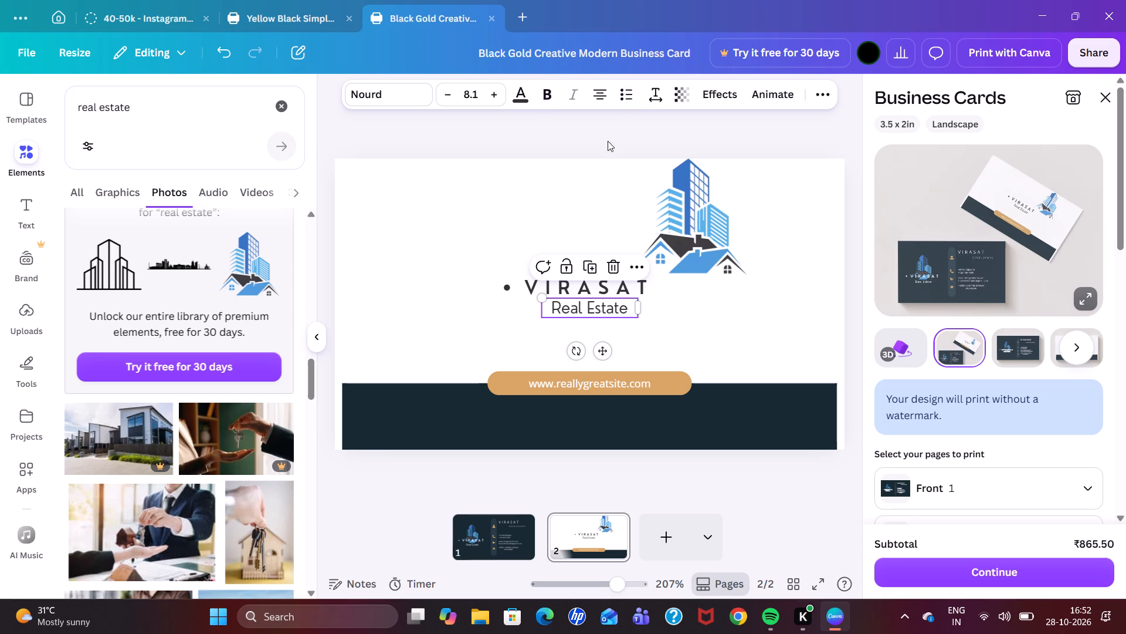
left_click(652, 99)
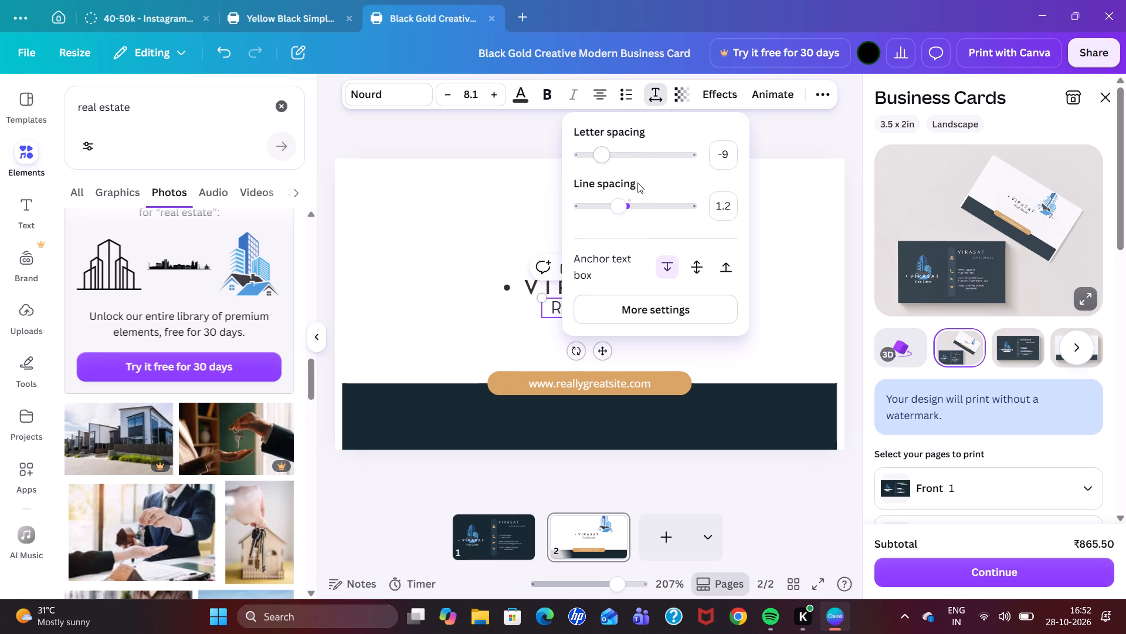
left_click(641, 199)
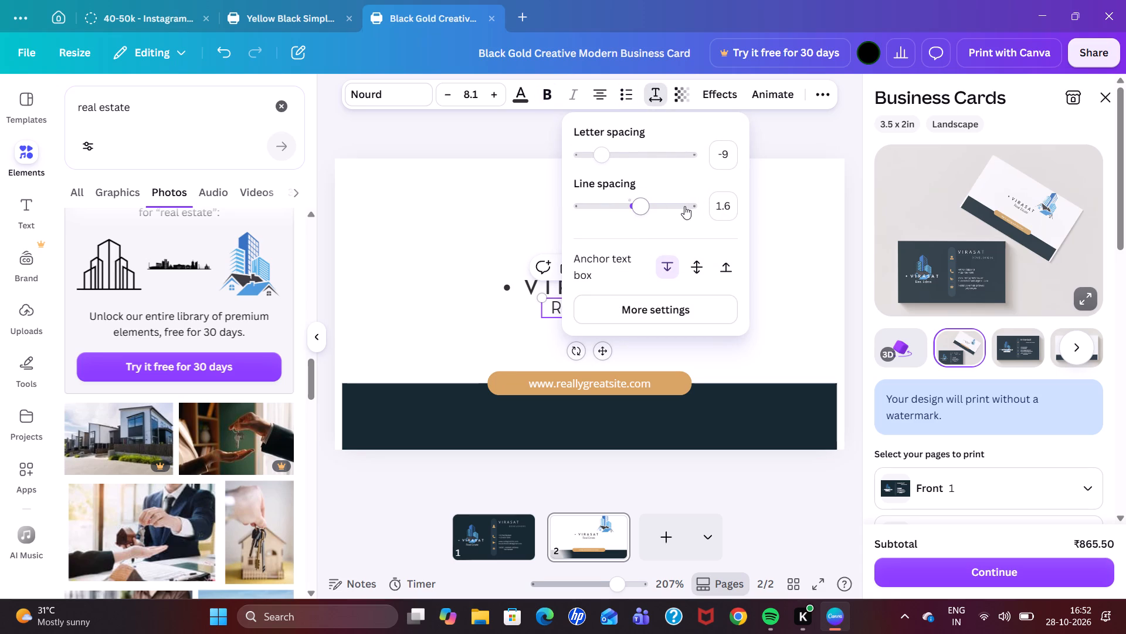
left_click(684, 206)
left_click(692, 206)
left_click(636, 155)
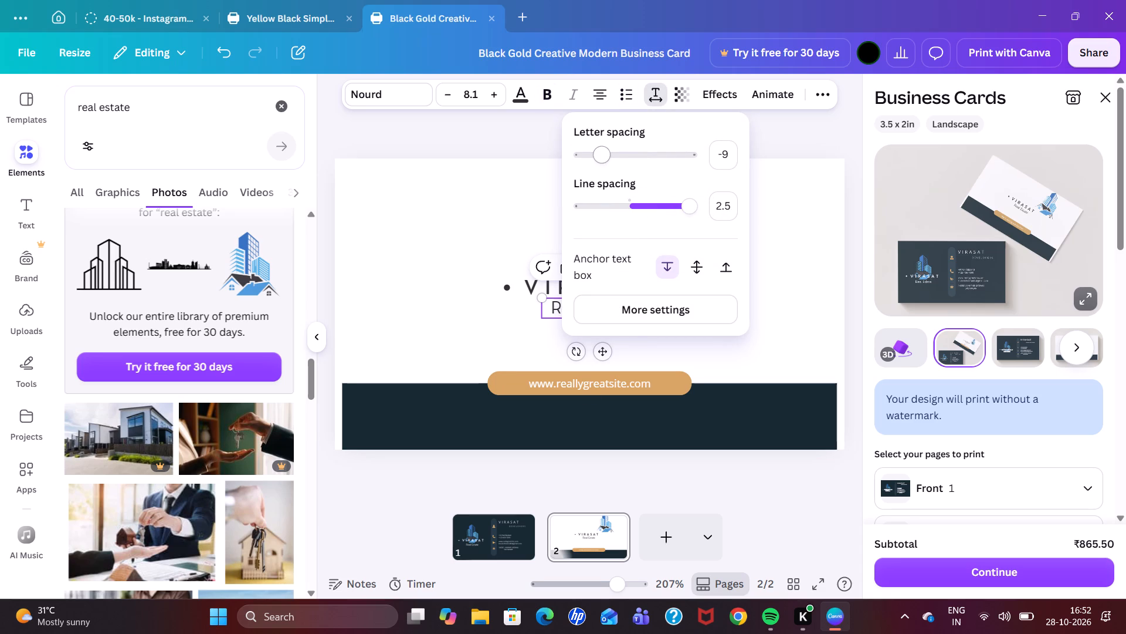
left_click(604, 156)
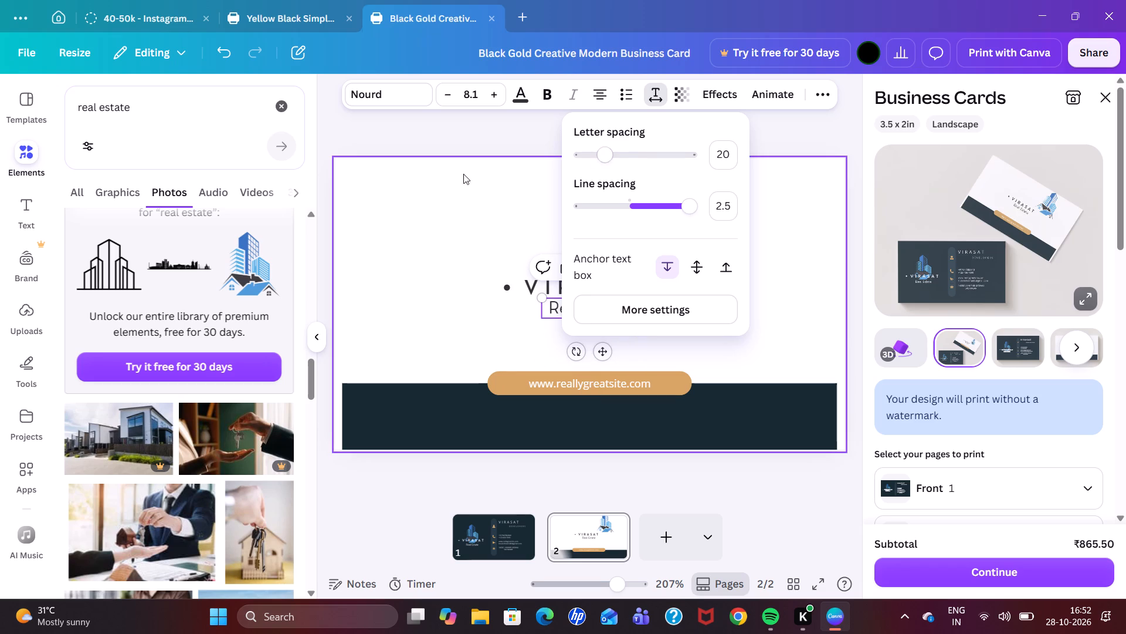
left_click(450, 178)
Move the blue building graphic back so it sits directly above the VIRASAT name without overlapping it.
left_click_drag(680, 190, 590, 190)
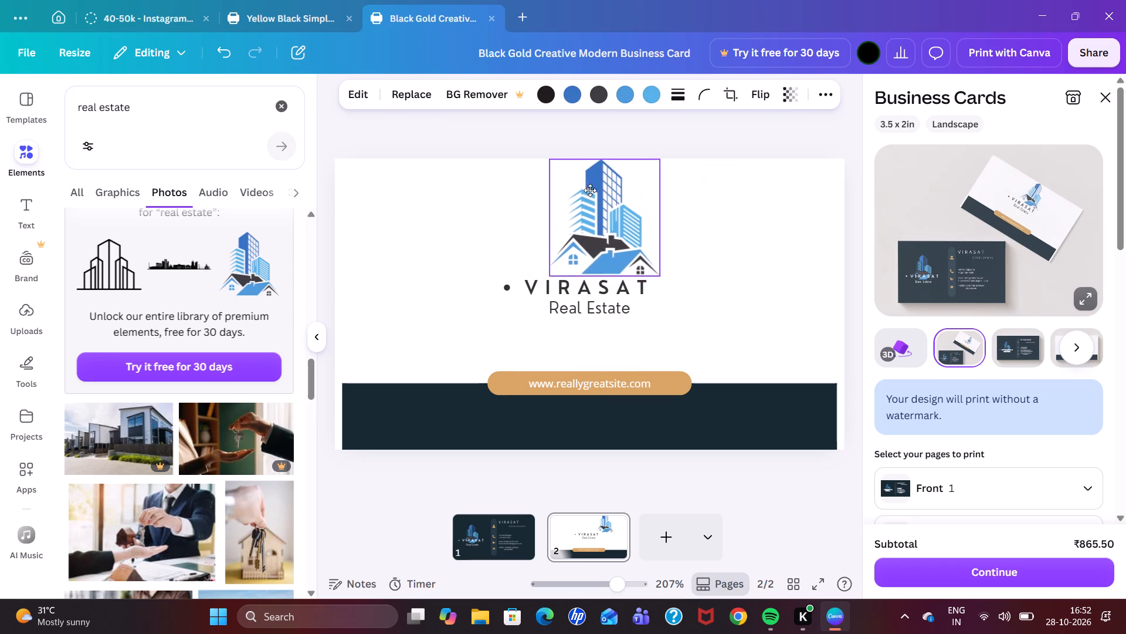
left_click_drag(590, 190, 571, 210)
left_click(732, 215)
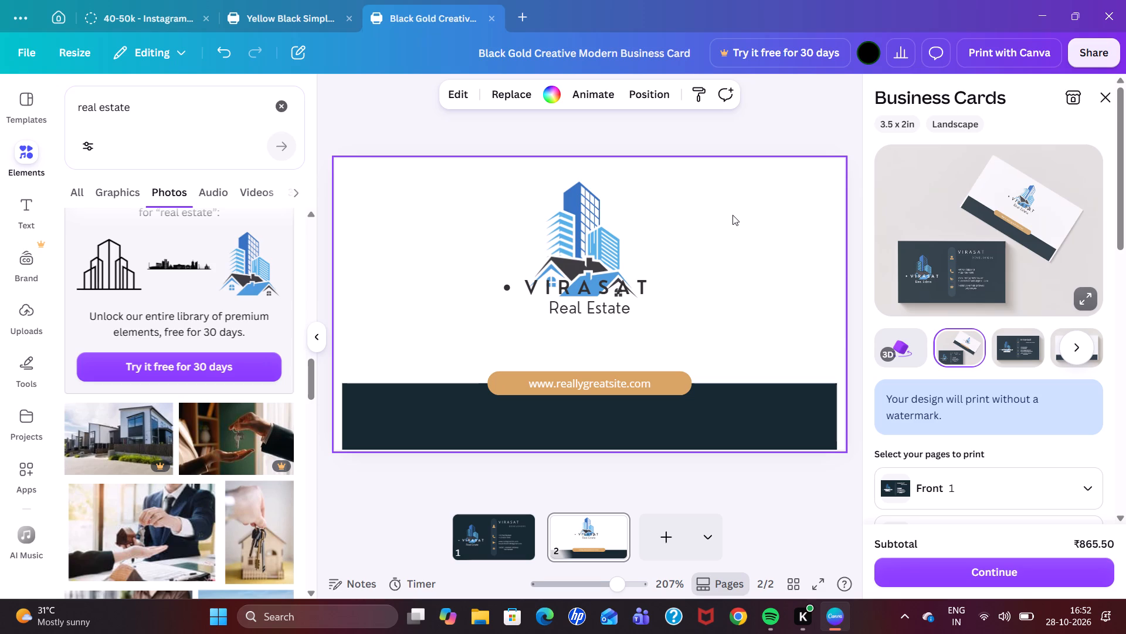
left_click_drag(576, 231, 575, 221)
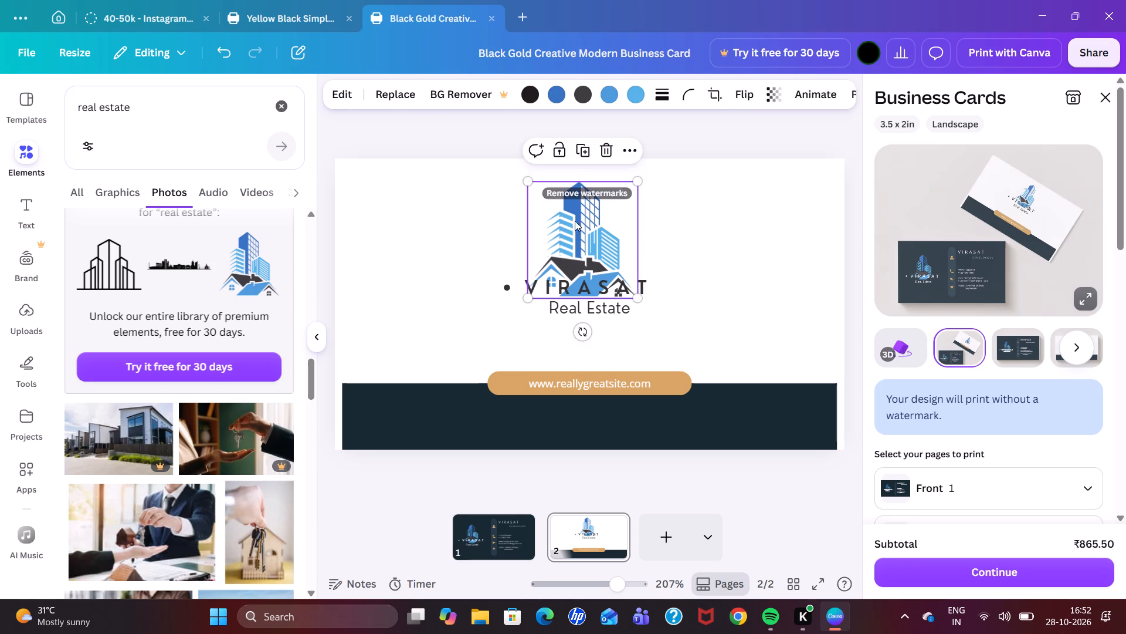
left_click_drag(575, 221, 568, 214)
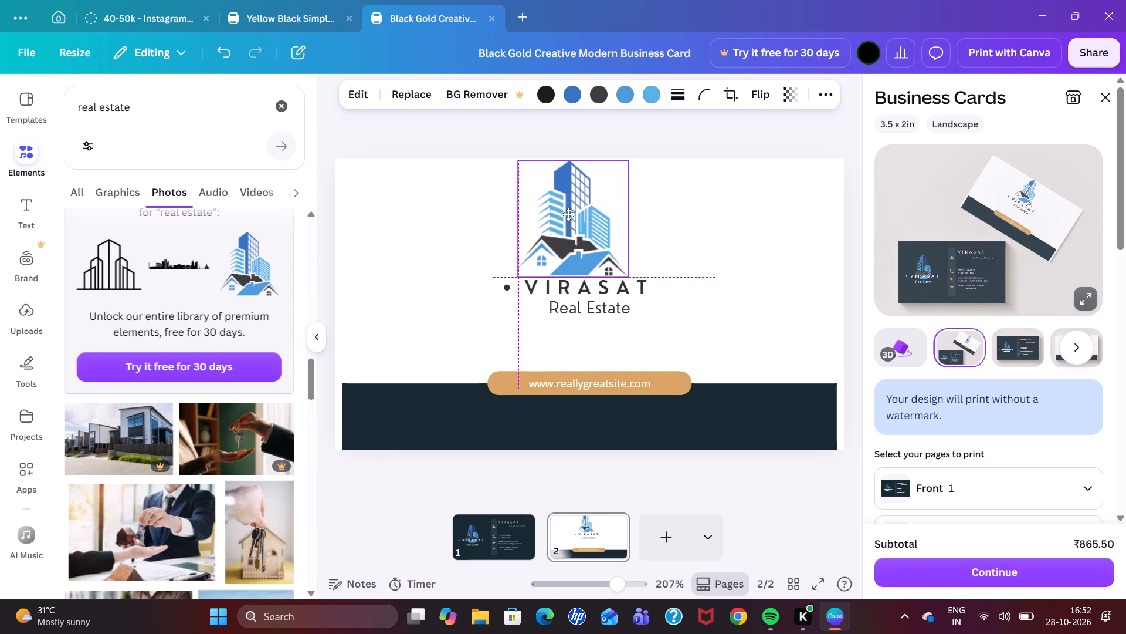
left_click_drag(568, 214, 570, 210)
left_click(755, 207)
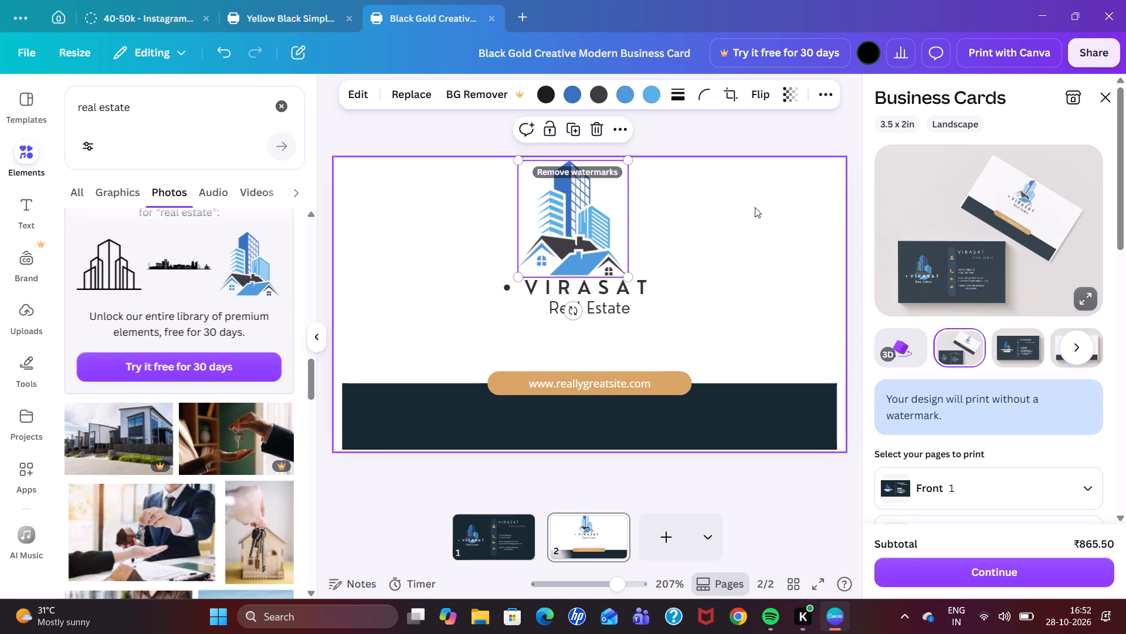
left_click(584, 344)
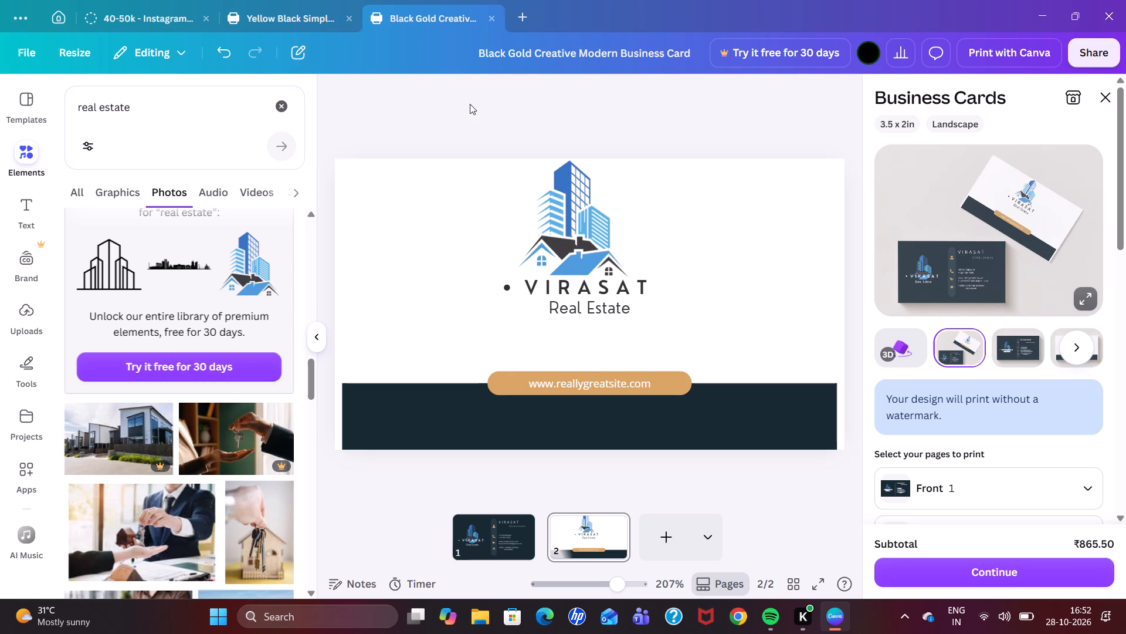
left_click(470, 104)
Add a new text box to page 2 and place it between Real Estate and the gold website banner.
left_click(32, 207)
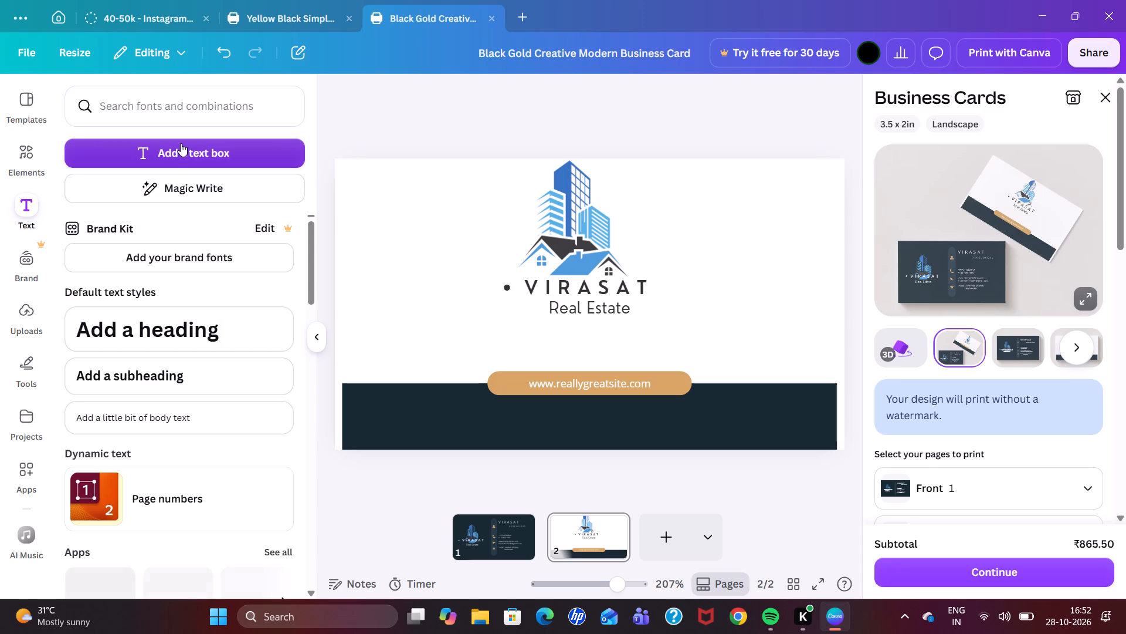
left_click(181, 143)
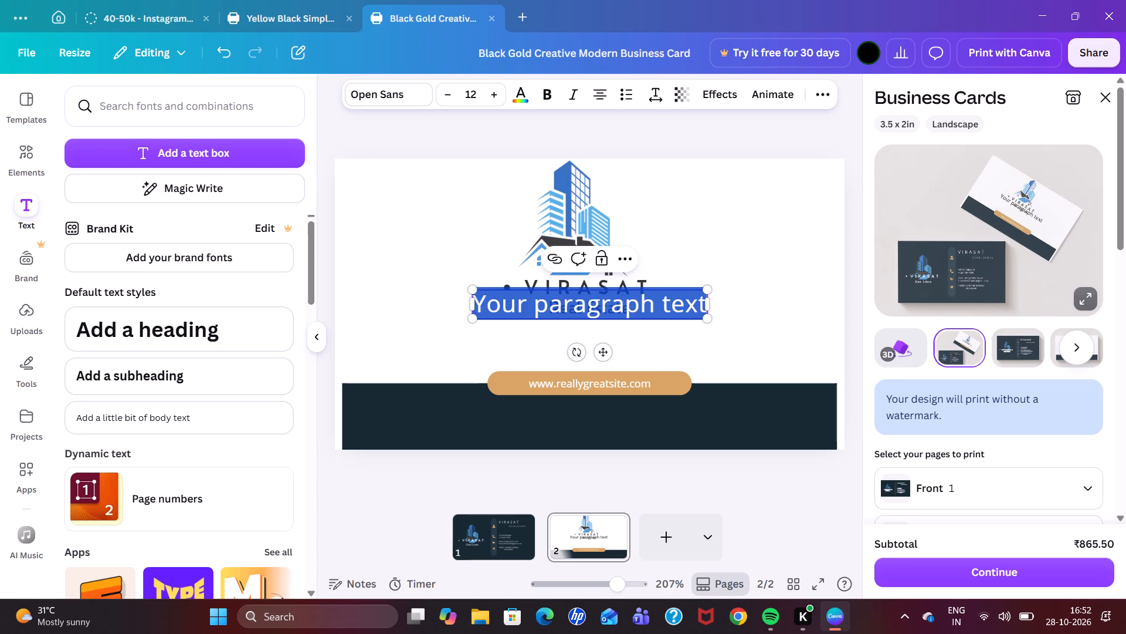
left_click_drag(469, 304, 639, 305)
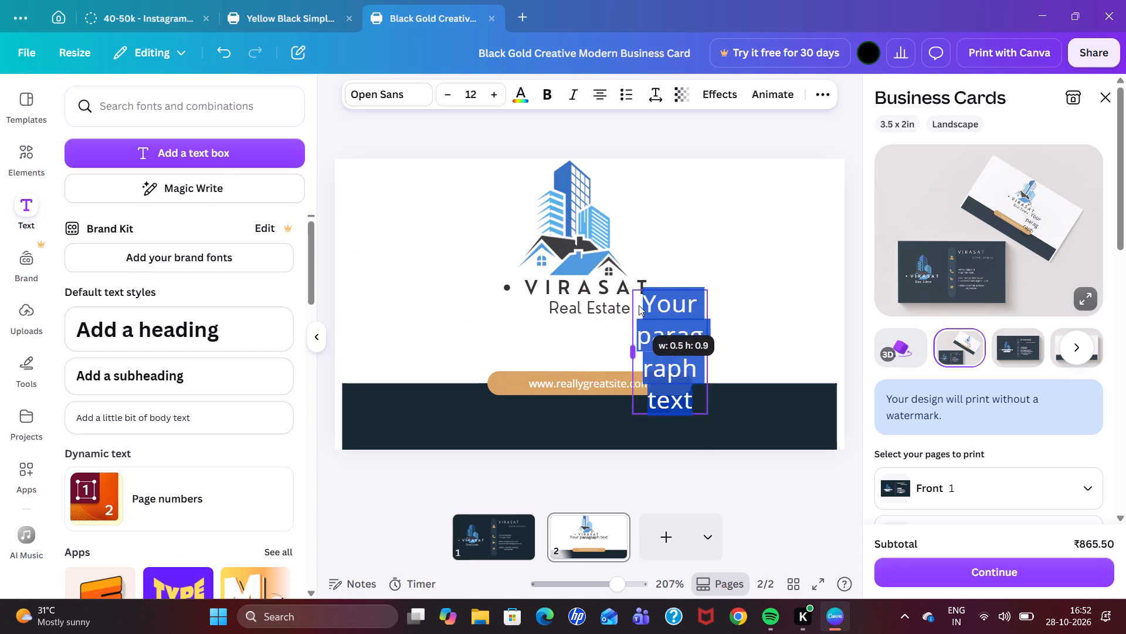
left_click_drag(639, 305, 454, 294)
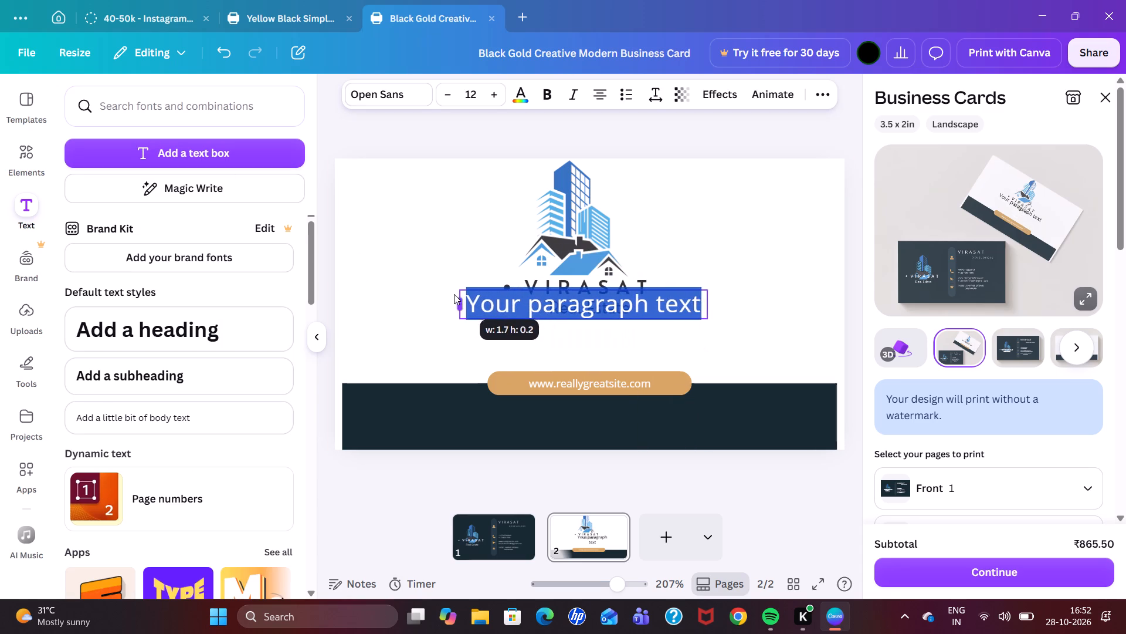
left_click_drag(454, 294, 453, 295)
left_click_drag(508, 298, 497, 331)
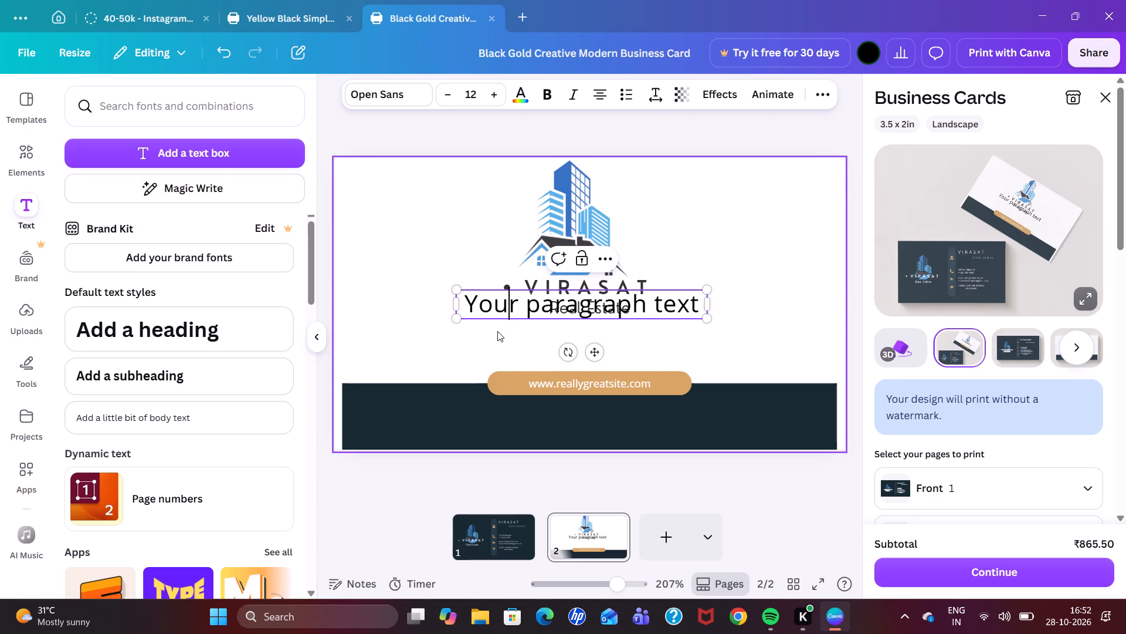
left_click(491, 311)
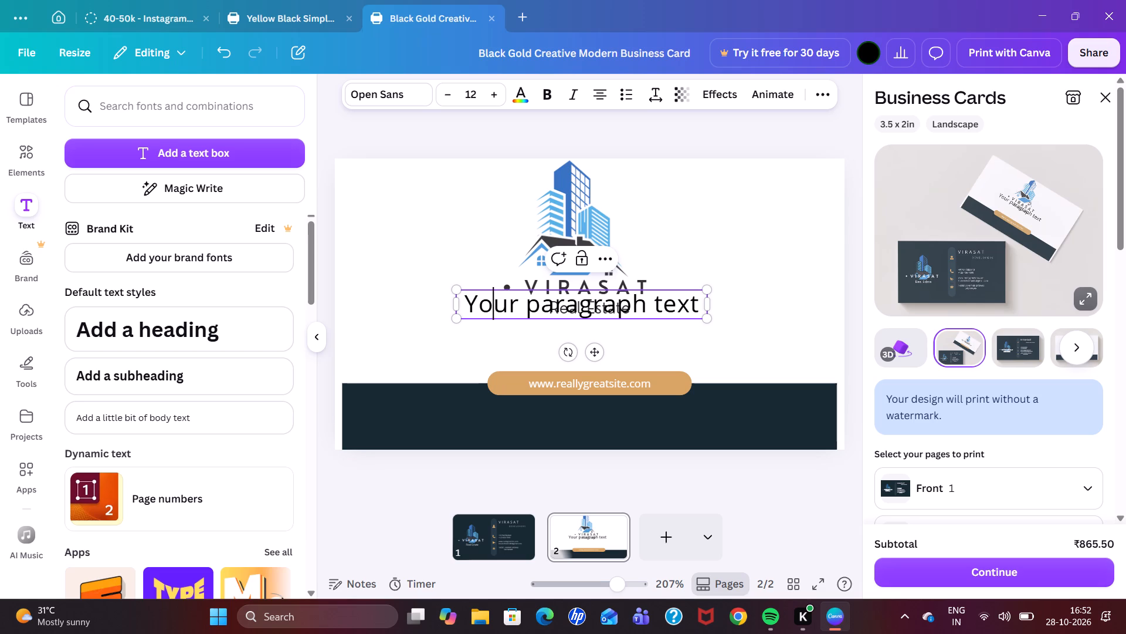
left_click_drag(587, 357, 583, 392)
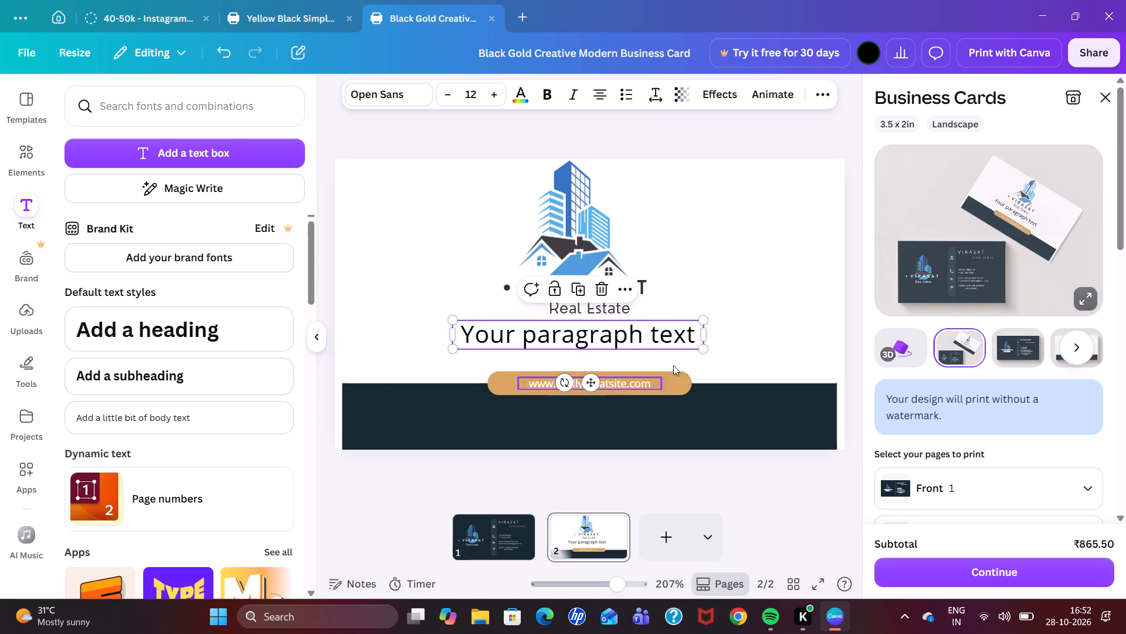
Replace the placeholder paragraph text with the tagline YOUR DREAM OUR OPTIONS.
left_click(688, 338)
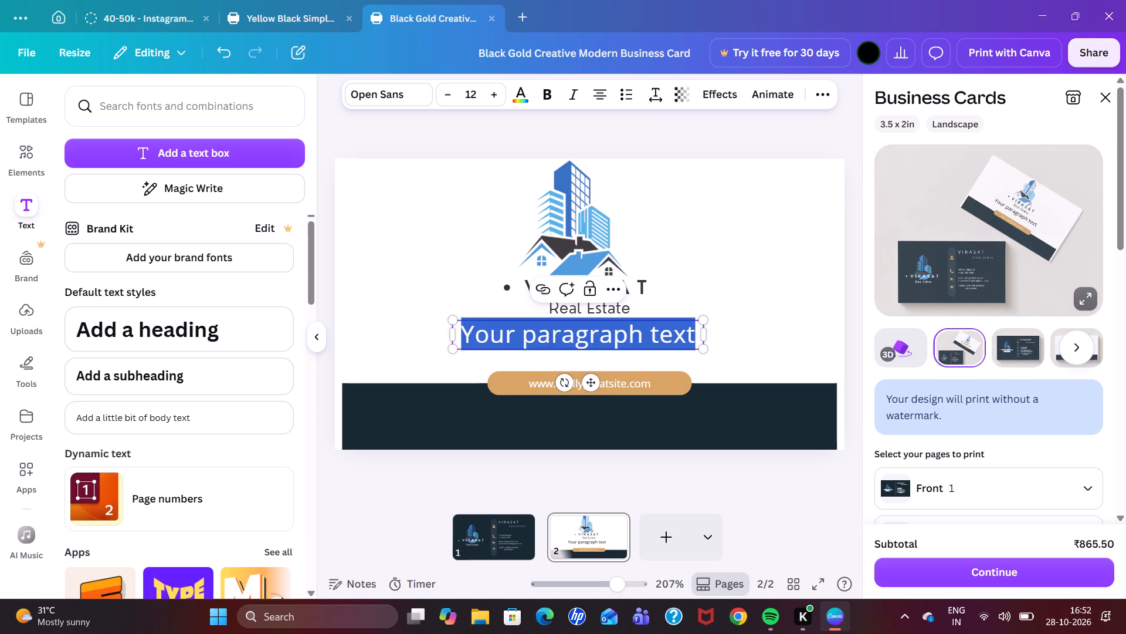
key("BackSpace")
type("YOUR DREA")
key("space")
key("BackSpace")
type("M")
key("space")
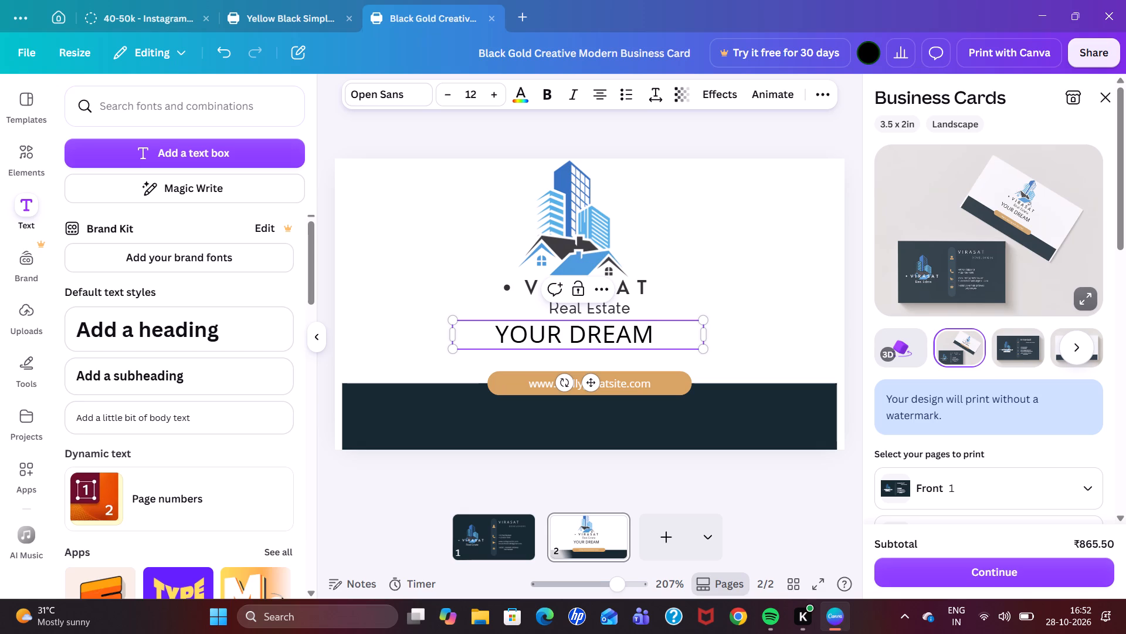
type("OUR OPTIONS")
key("space")
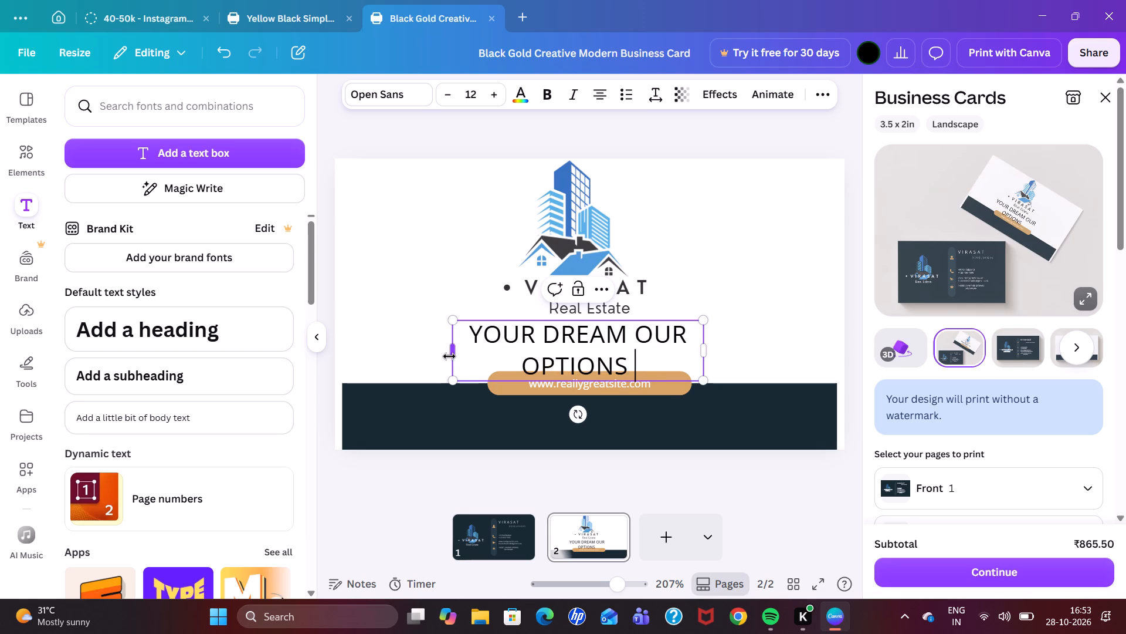
Widen the tagline's text box on page 2 until YOUR DREAM OUR OPTIONS fits on a single line.
left_click_drag(449, 356, 399, 338)
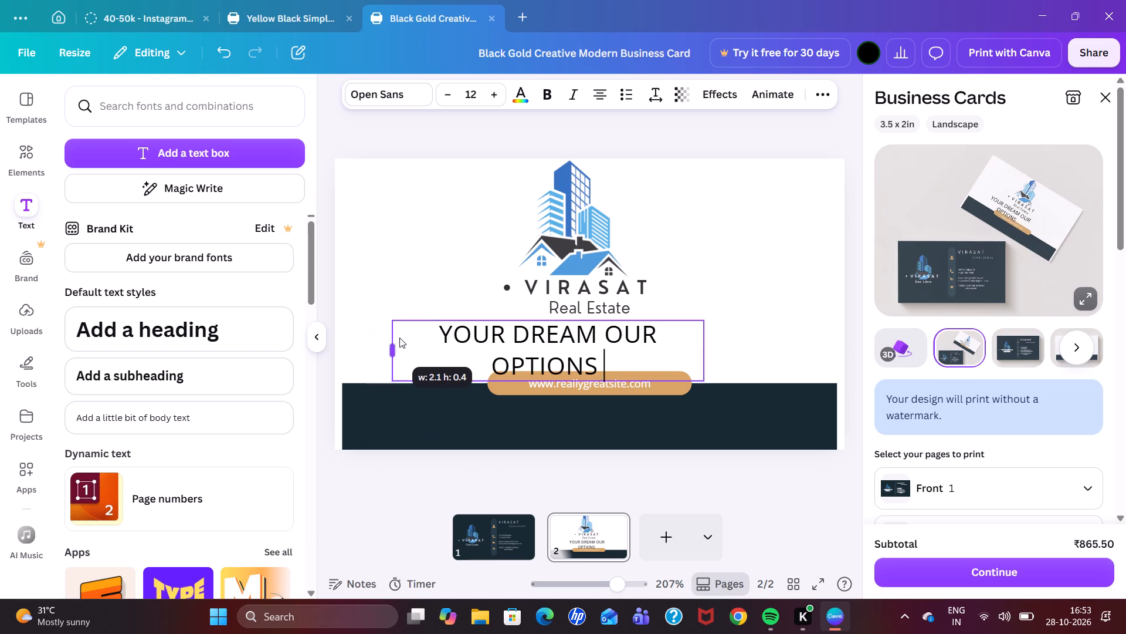
left_click_drag(399, 338, 351, 326)
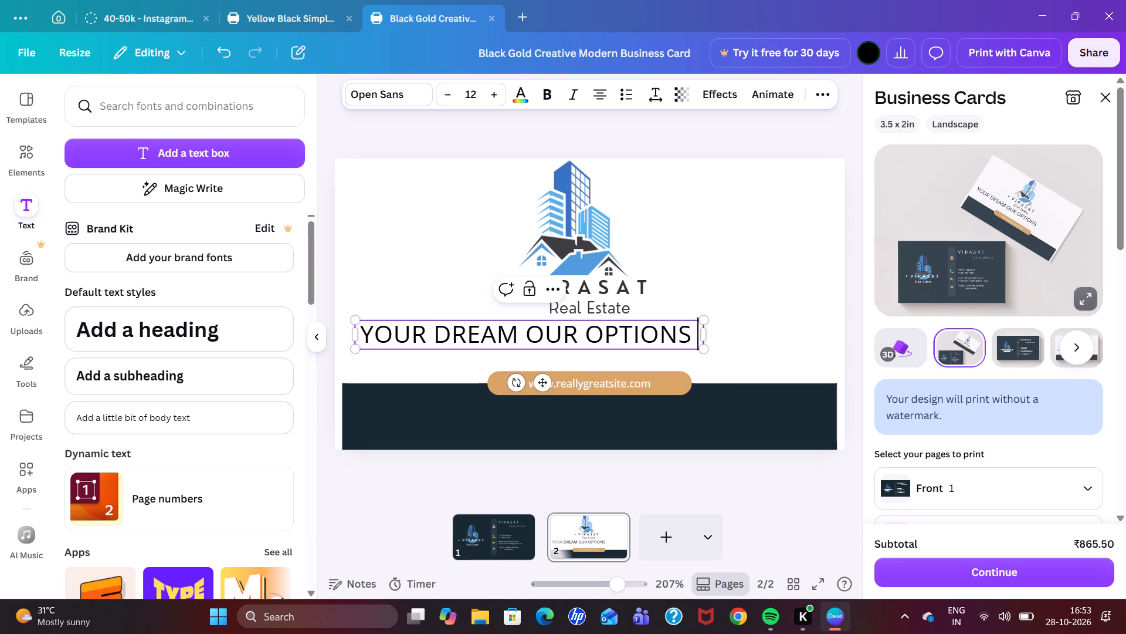
left_click_drag(710, 340, 522, 355)
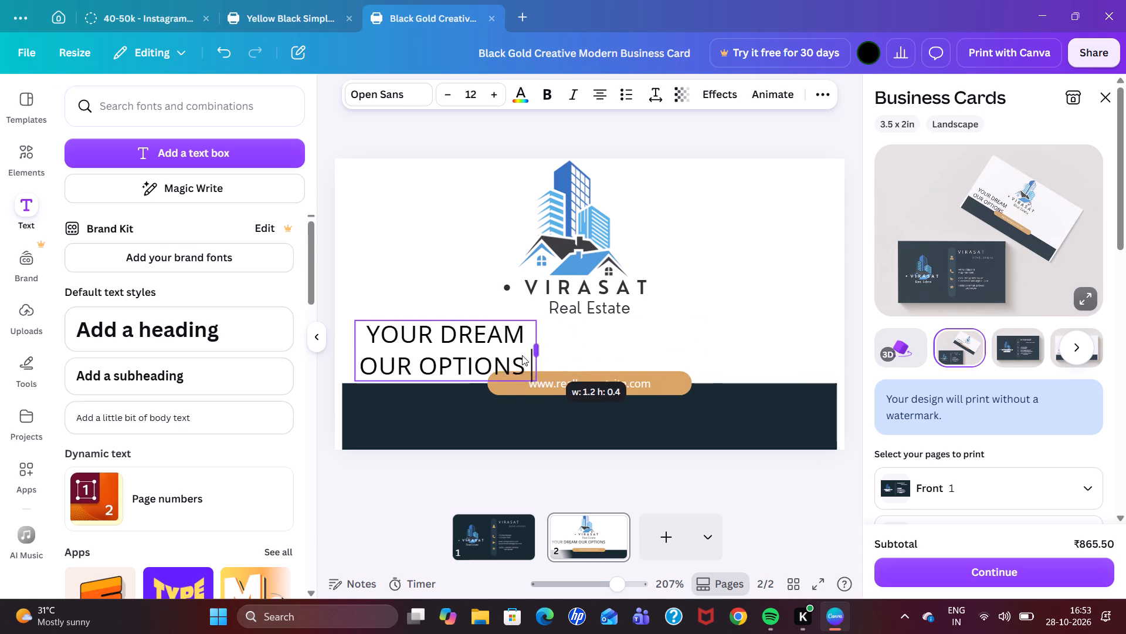
left_click_drag(522, 355, 746, 302)
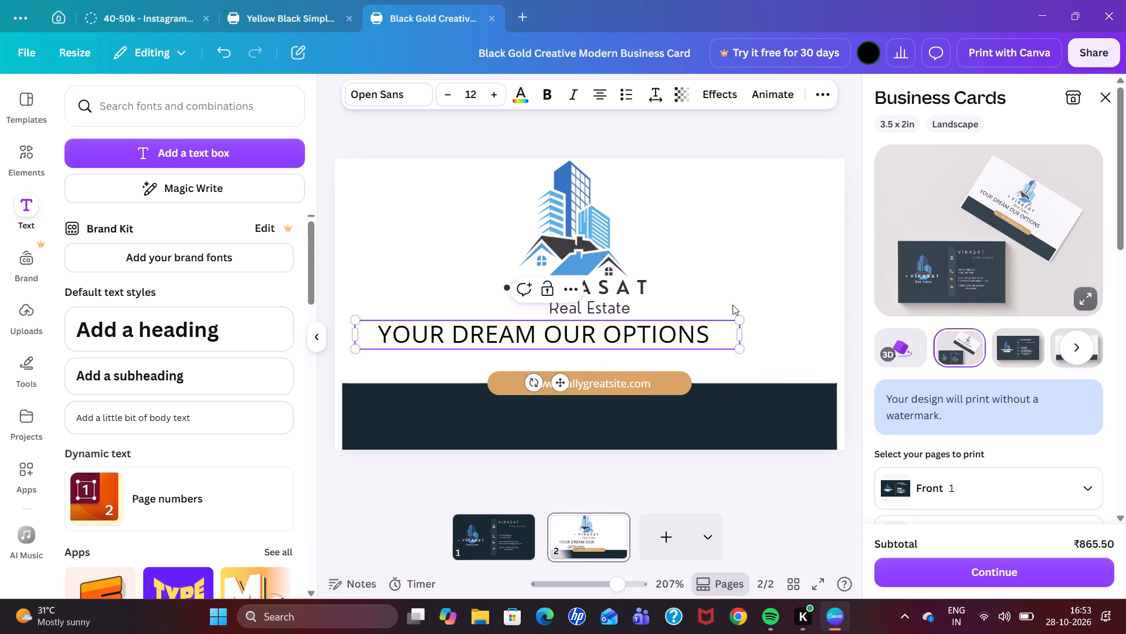
left_click_drag(646, 336, 696, 339)
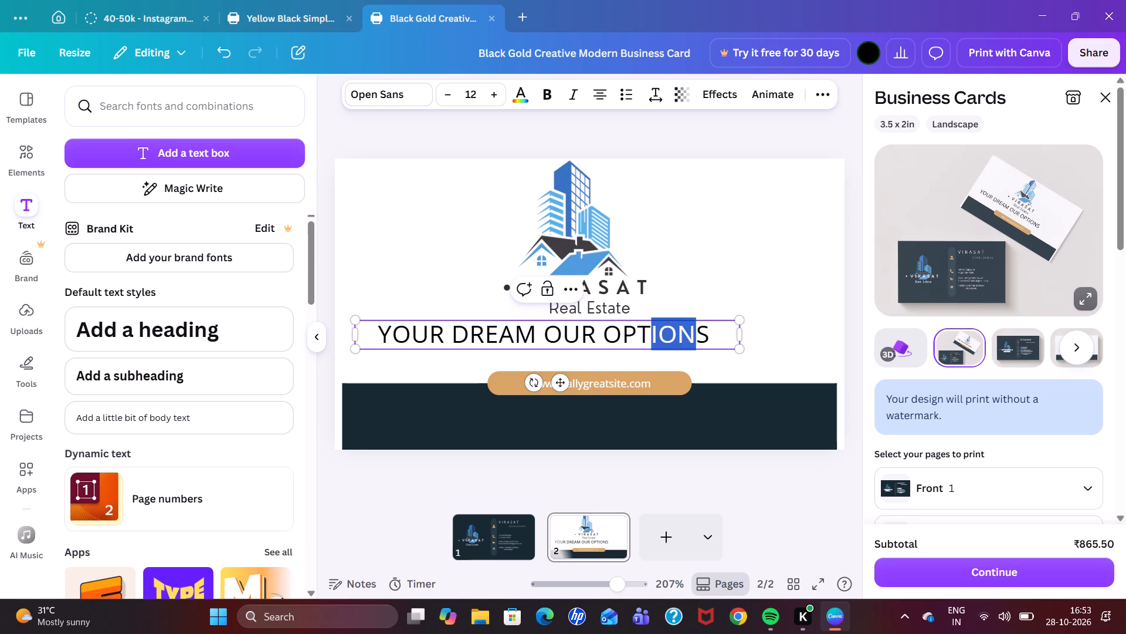
left_click(779, 295)
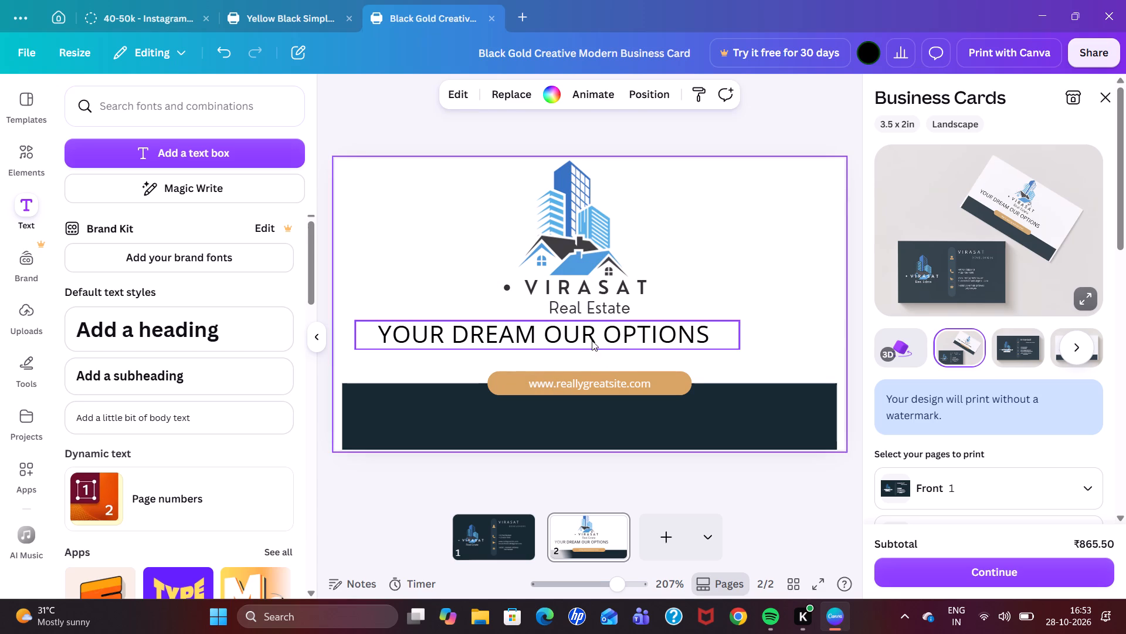
Tighten the tagline's text box slightly and centre it just above the gold website banner, keeping the text on one line.
left_click_drag(592, 340, 696, 367)
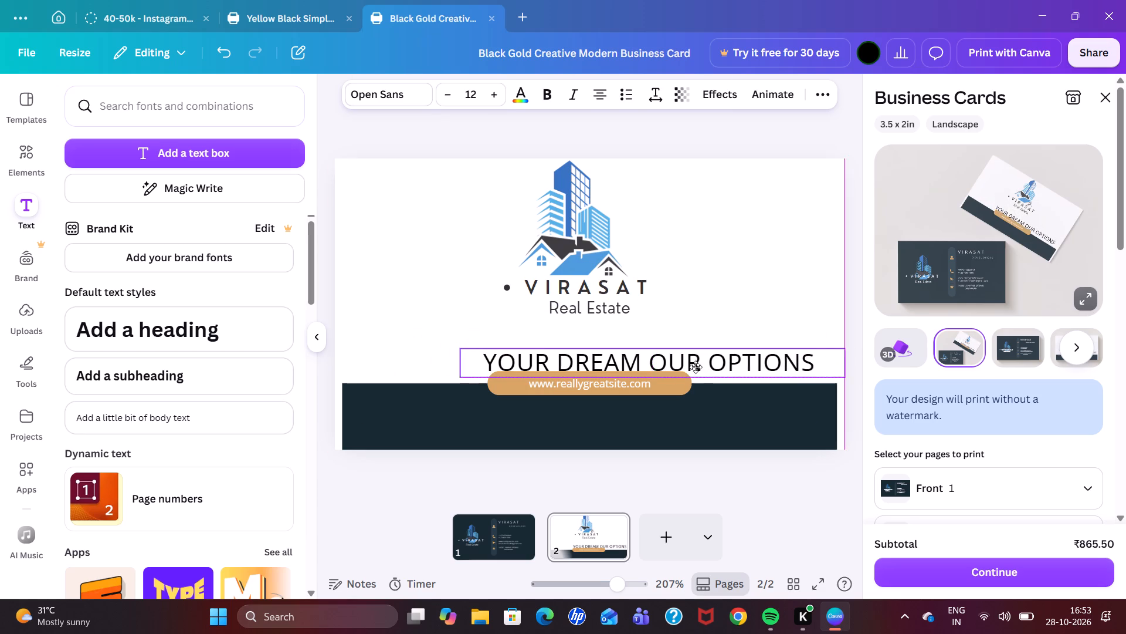
left_click_drag(696, 367, 648, 364)
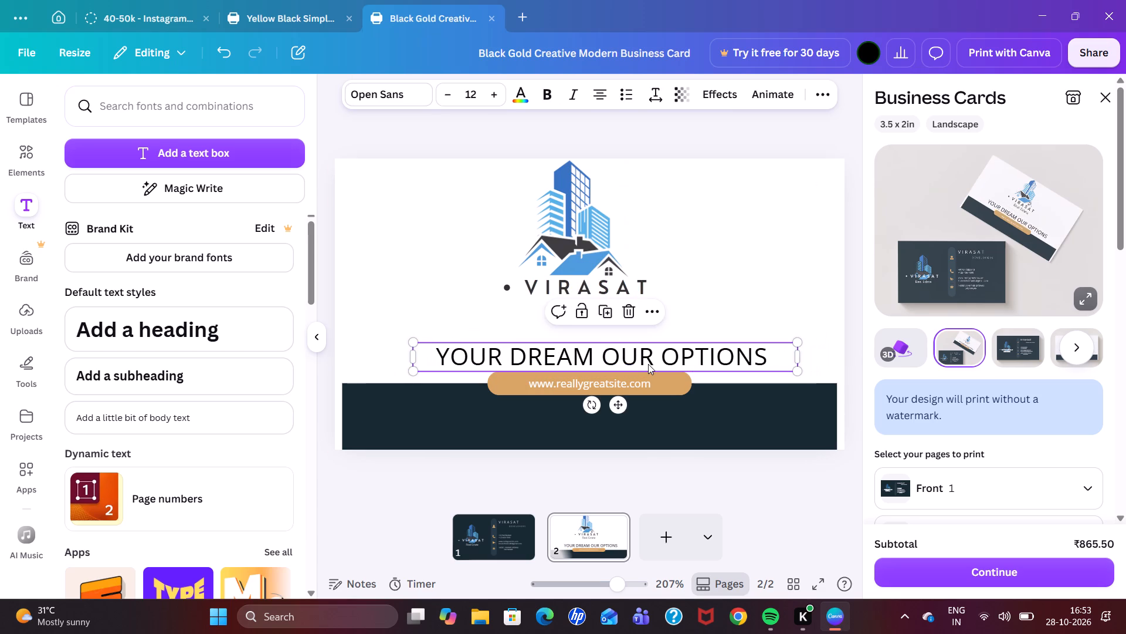
left_click_drag(409, 356, 463, 351)
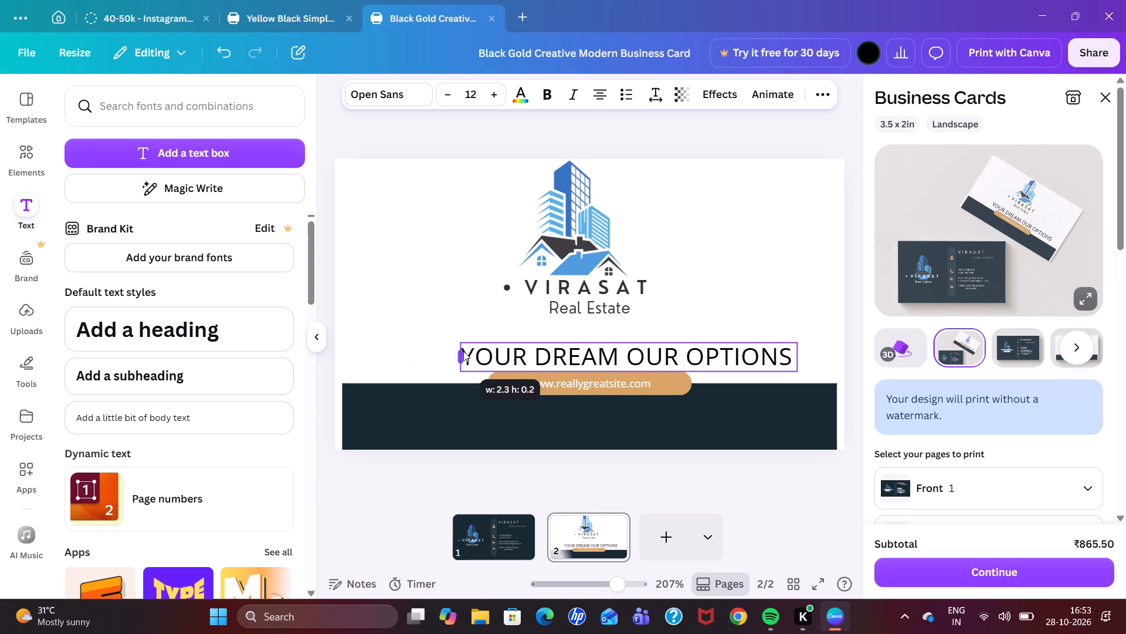
left_click_drag(463, 351, 670, 364)
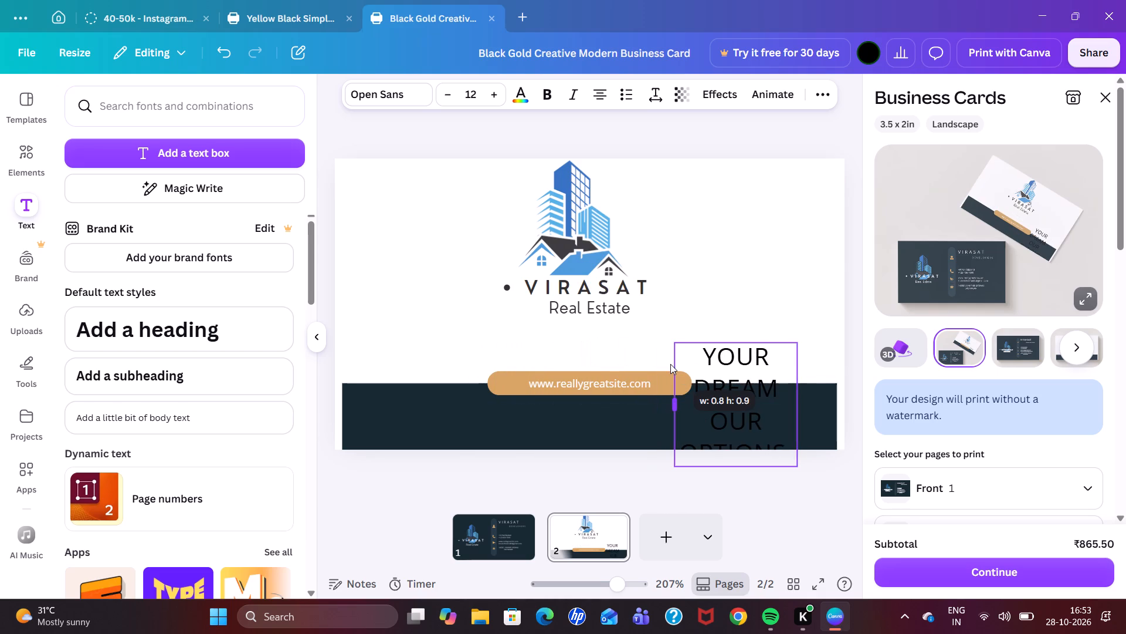
left_click_drag(670, 364, 449, 325)
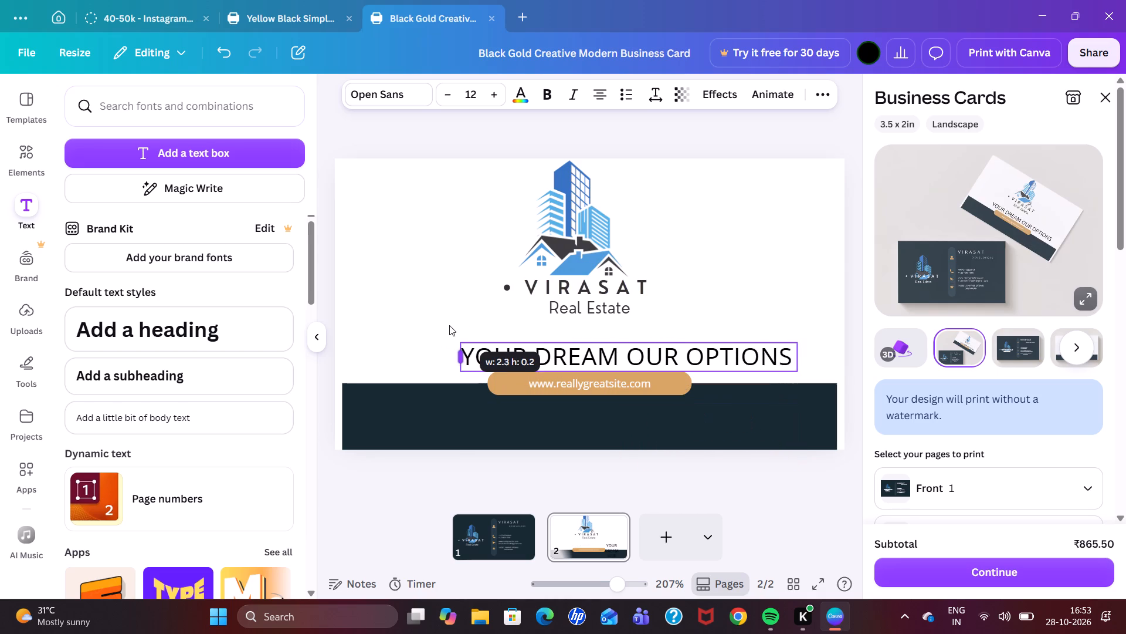
left_click_drag(449, 325, 434, 325)
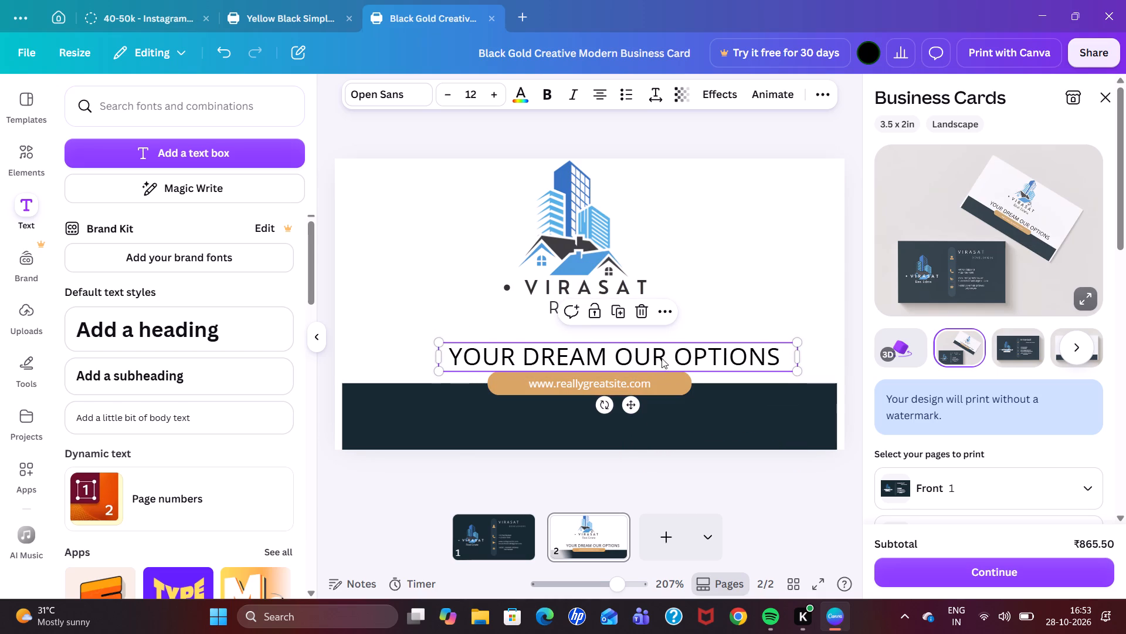
left_click_drag(663, 353, 622, 350)
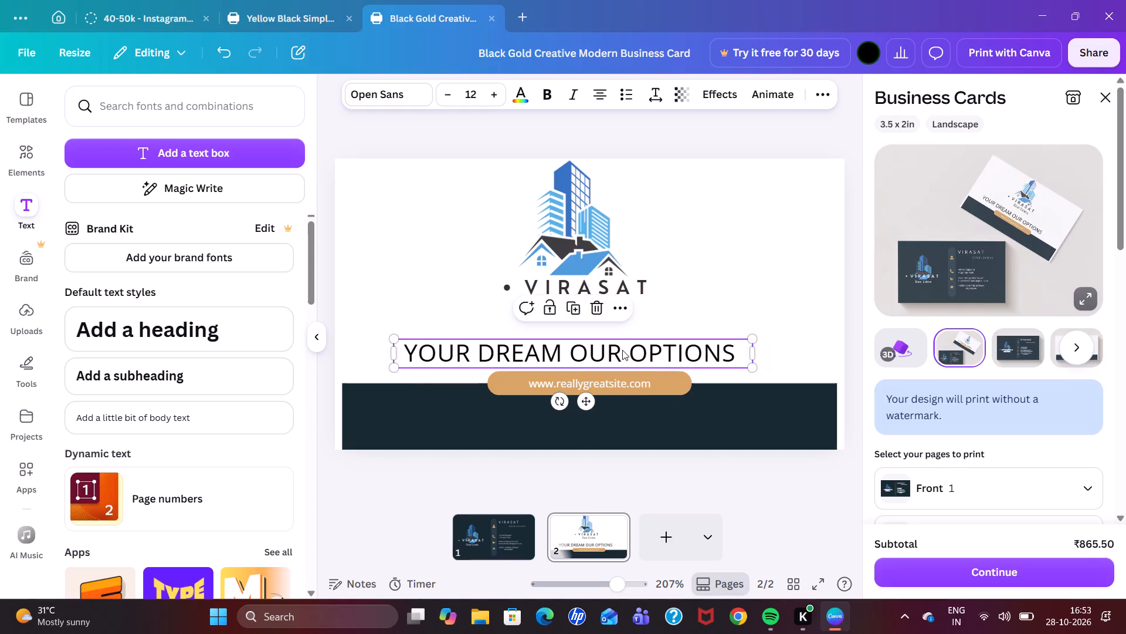
left_click(711, 246)
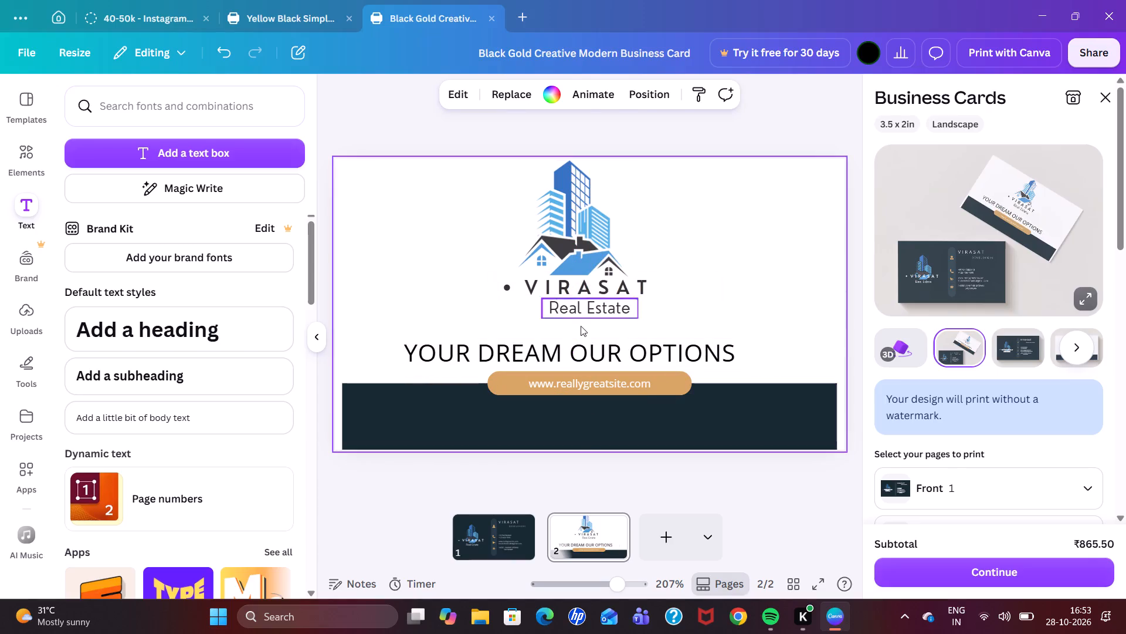
Switch between pages 1 and 2 to review both sides of the business card, finishing on page 2.
left_click(493, 549)
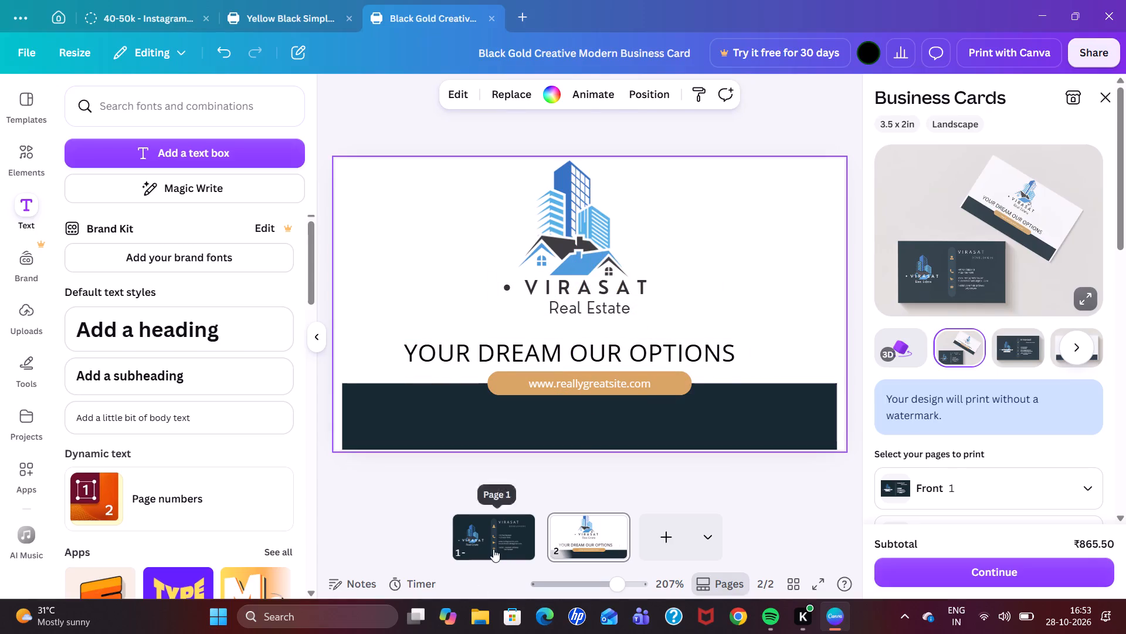
left_click(583, 558)
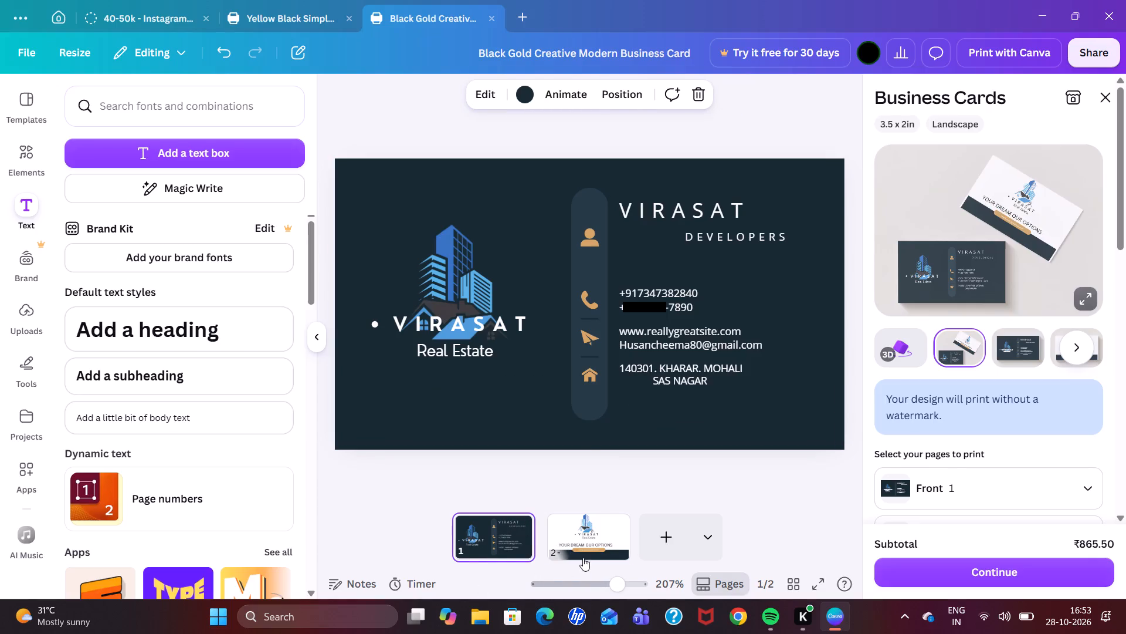
left_click(483, 530)
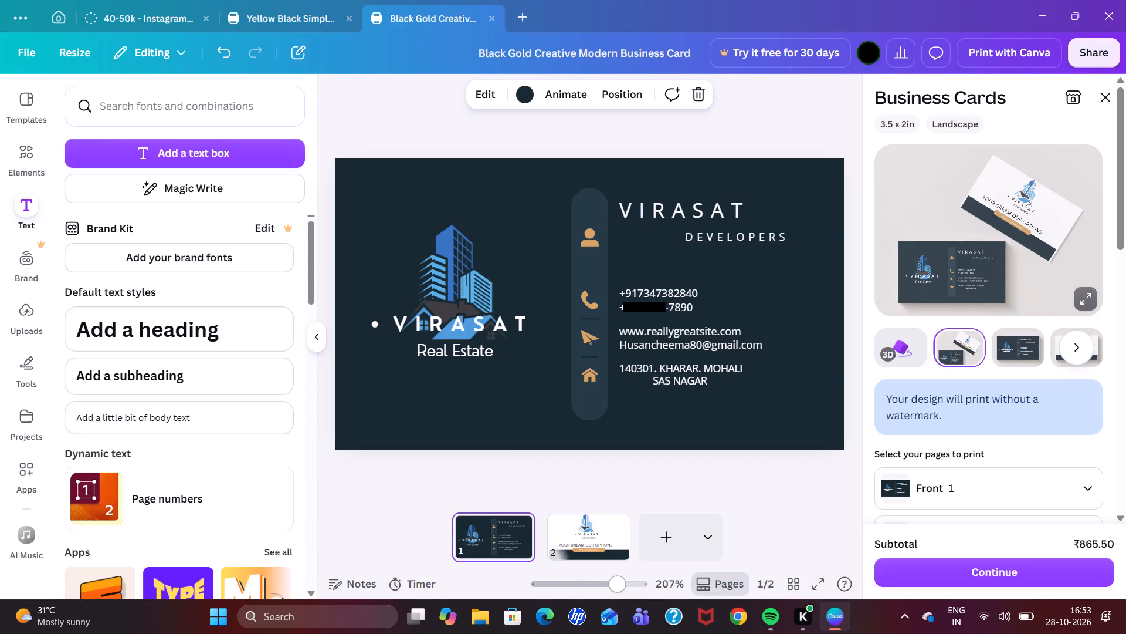
left_click(604, 572)
left_click(507, 547)
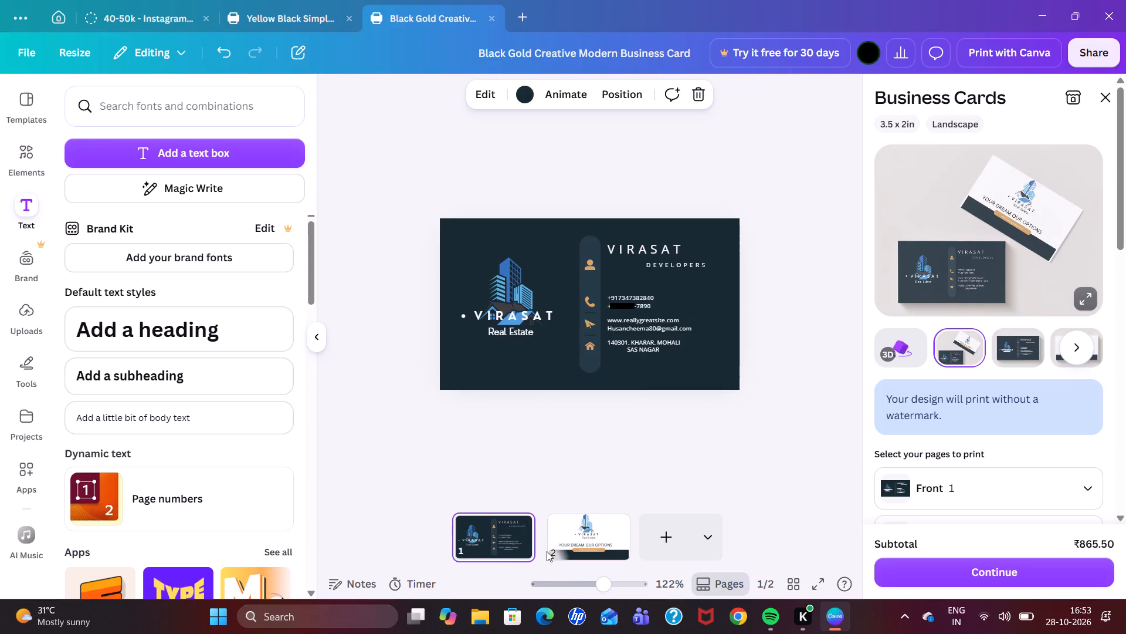
left_click(562, 552)
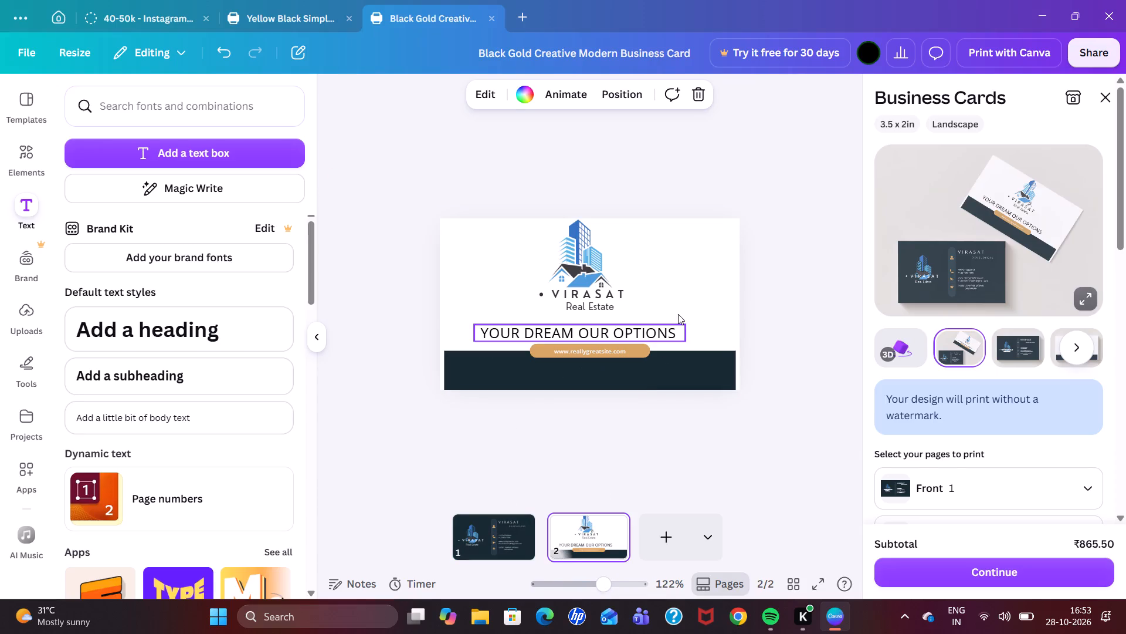
left_click(678, 314)
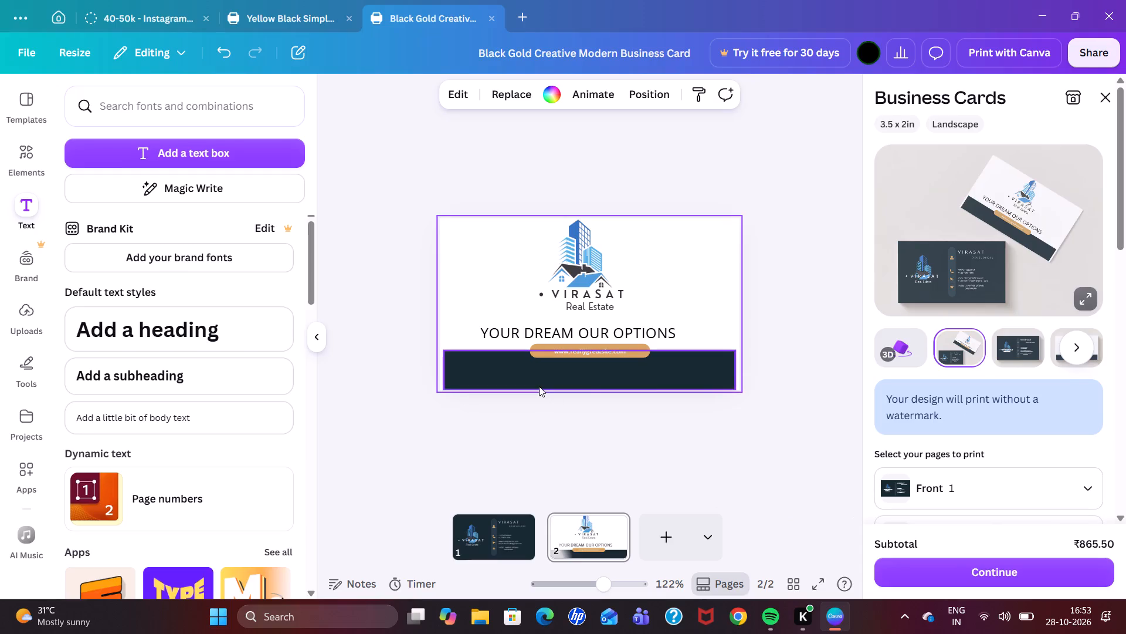
Browse the printed-card mockups and enlarge the one with hands holding the card over a wooden desk.
left_click(1016, 350)
scroll(1016, 350, "left", 2)
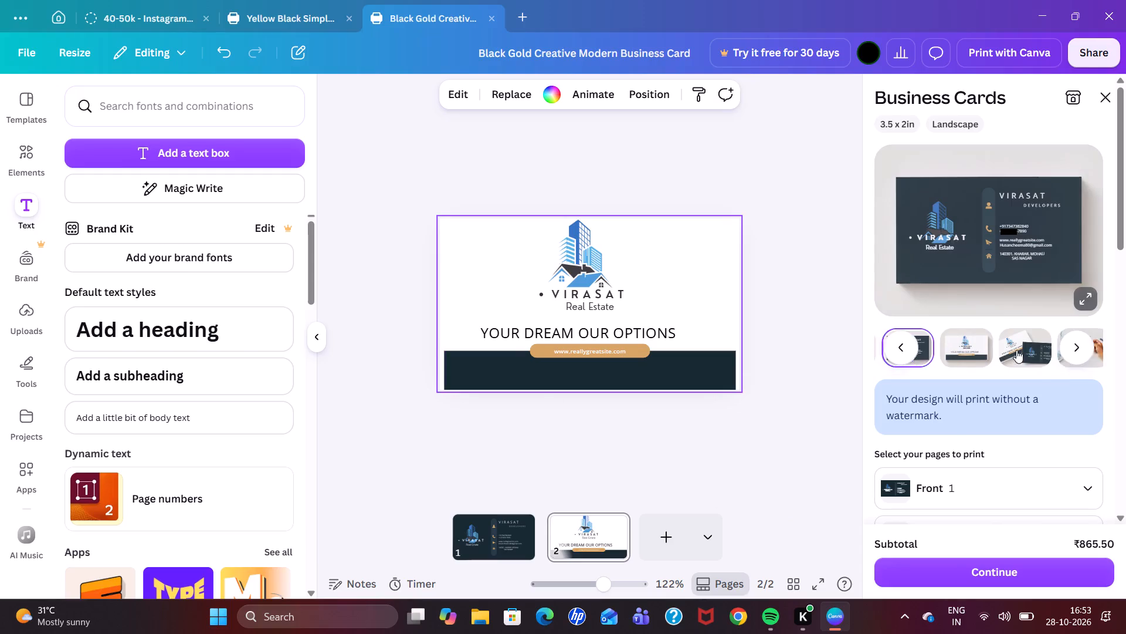
scroll(1021, 347, "left", 2)
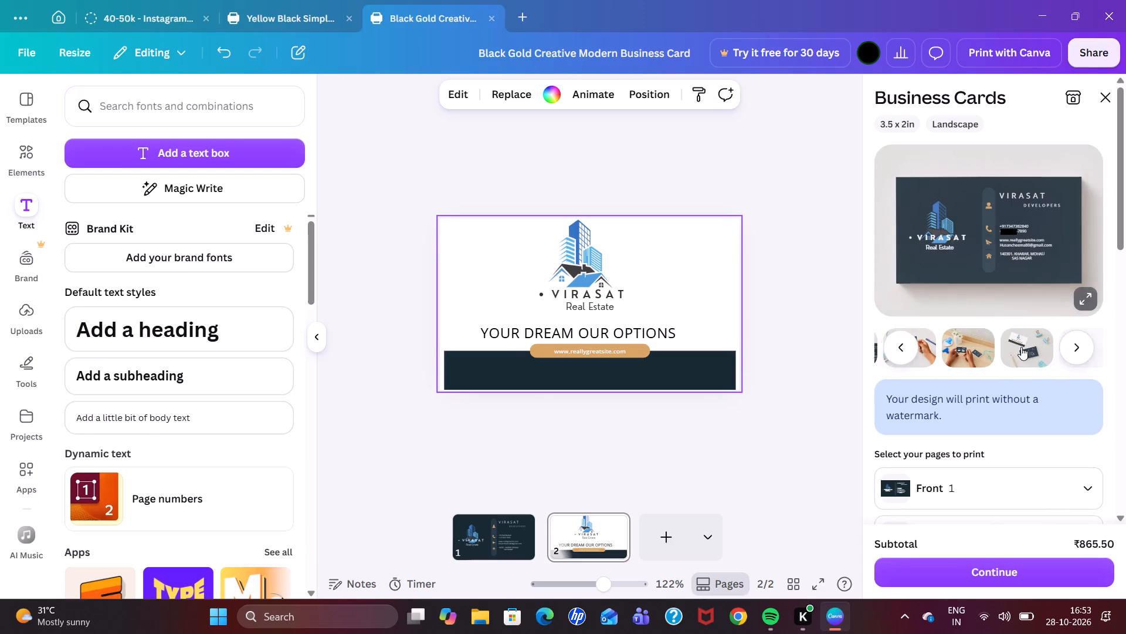
left_click(950, 357)
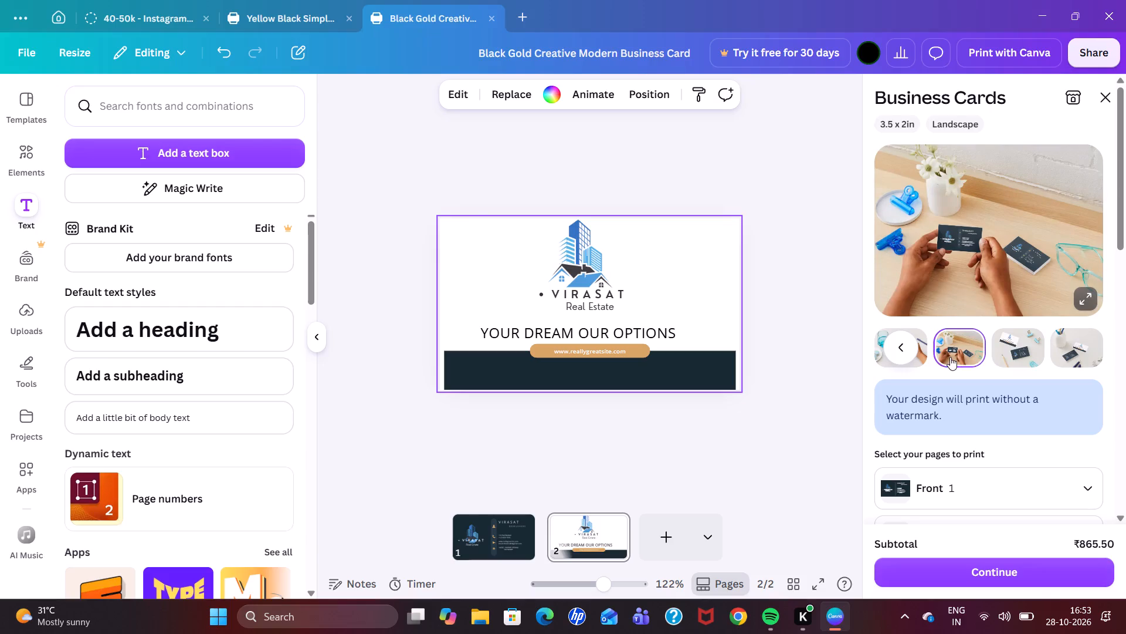
left_click(1092, 290)
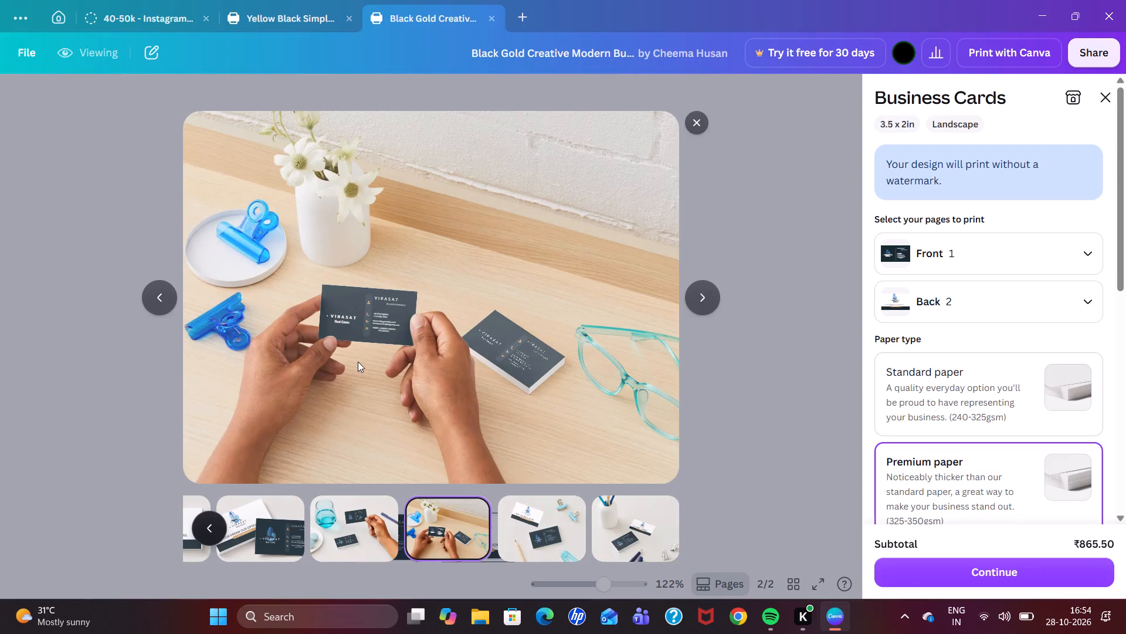
scroll(358, 362, "up", 1)
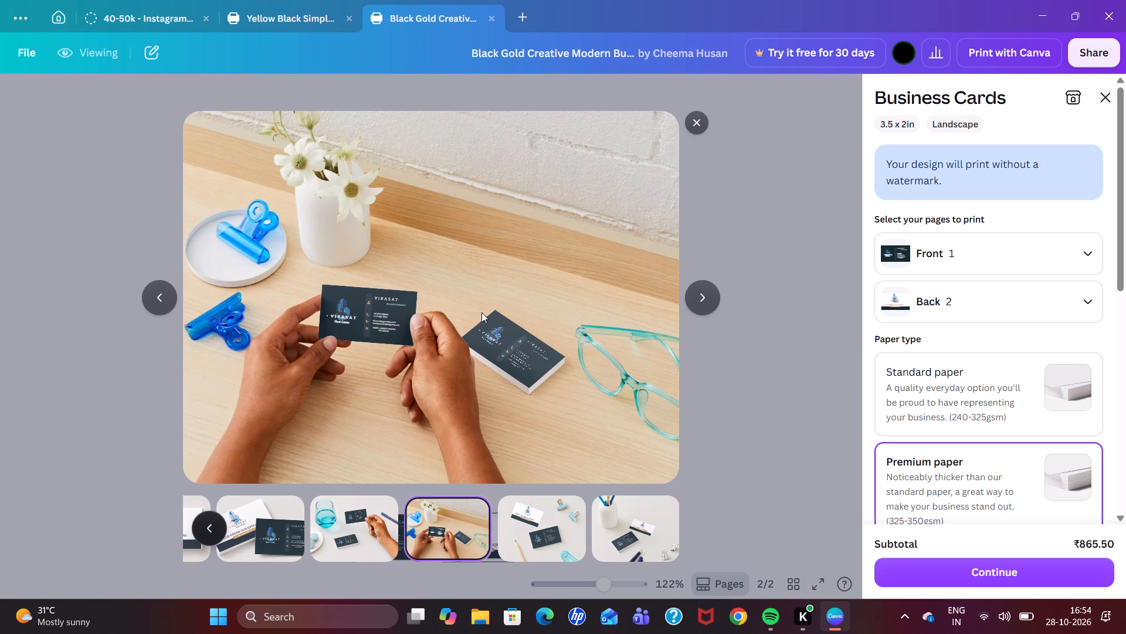
Swap the pages to print, assigning page 2 to the front and page 1 to the back.
left_click(941, 301)
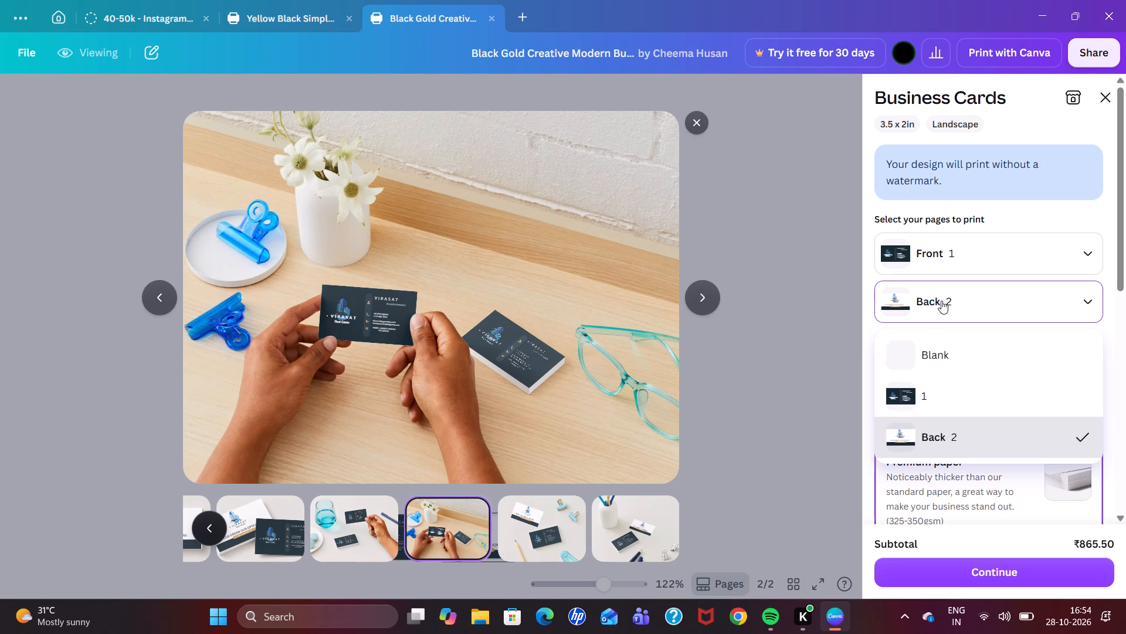
left_click(961, 250)
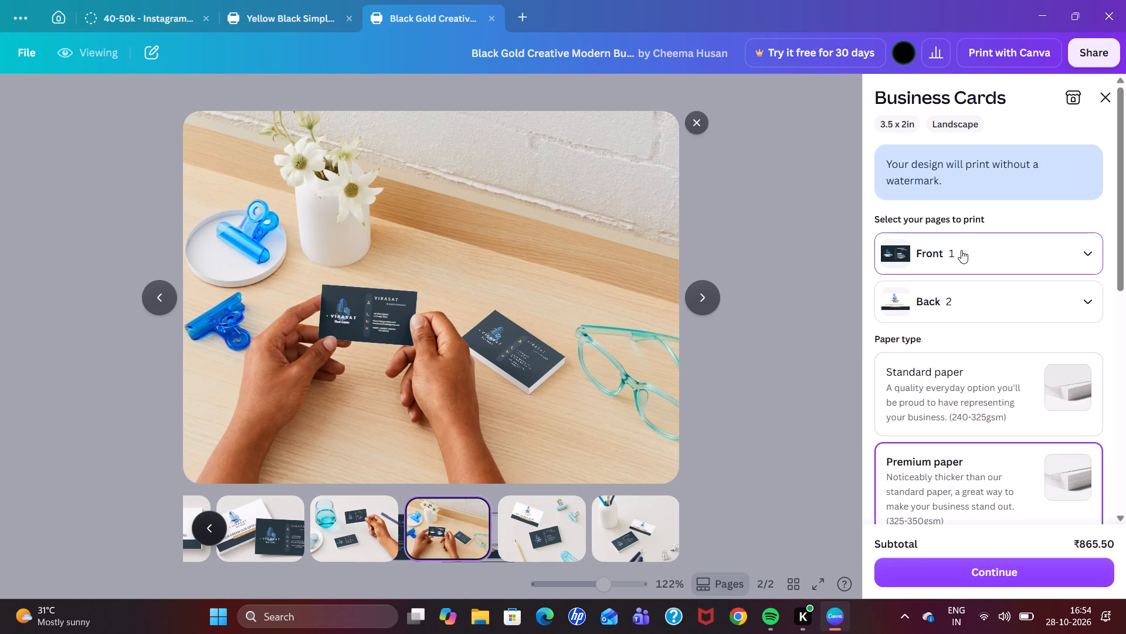
left_click(932, 384)
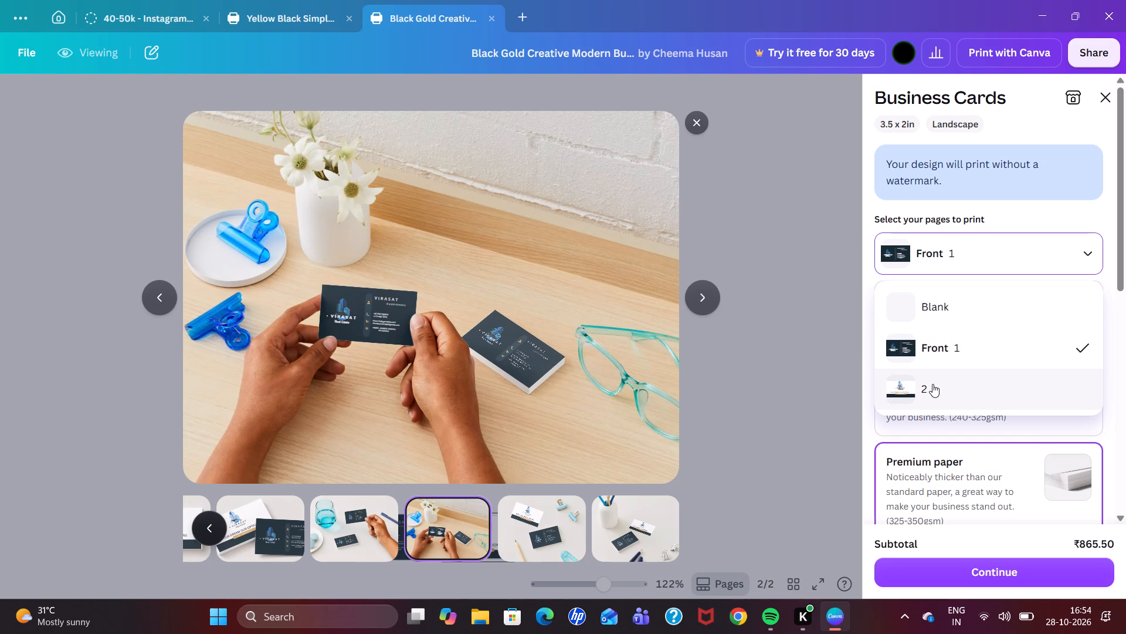
left_click(952, 322)
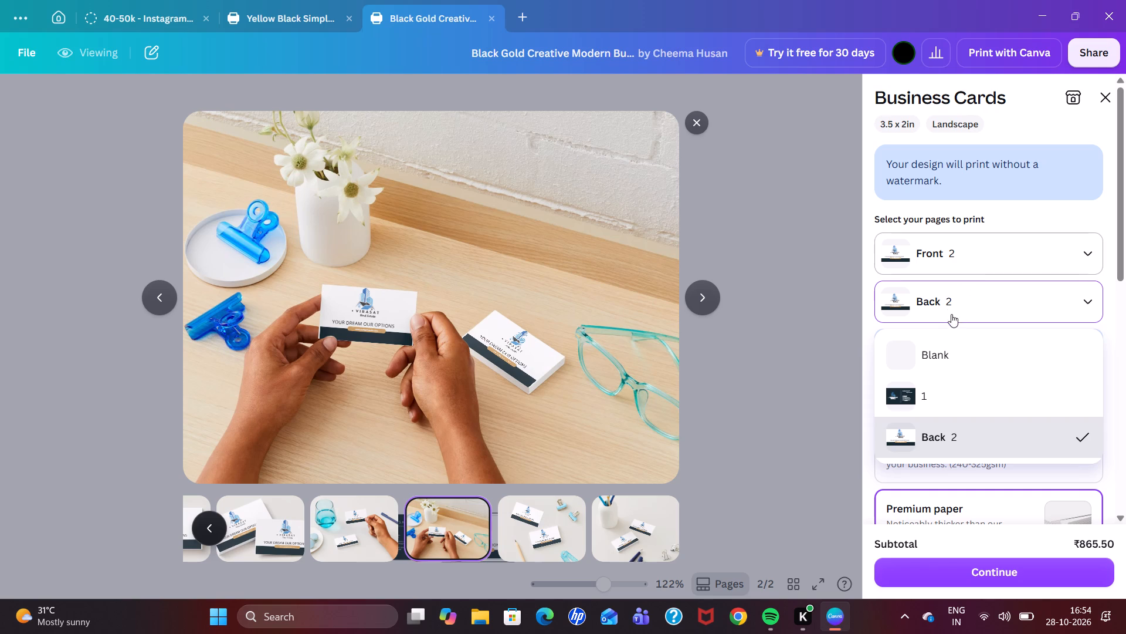
left_click(919, 397)
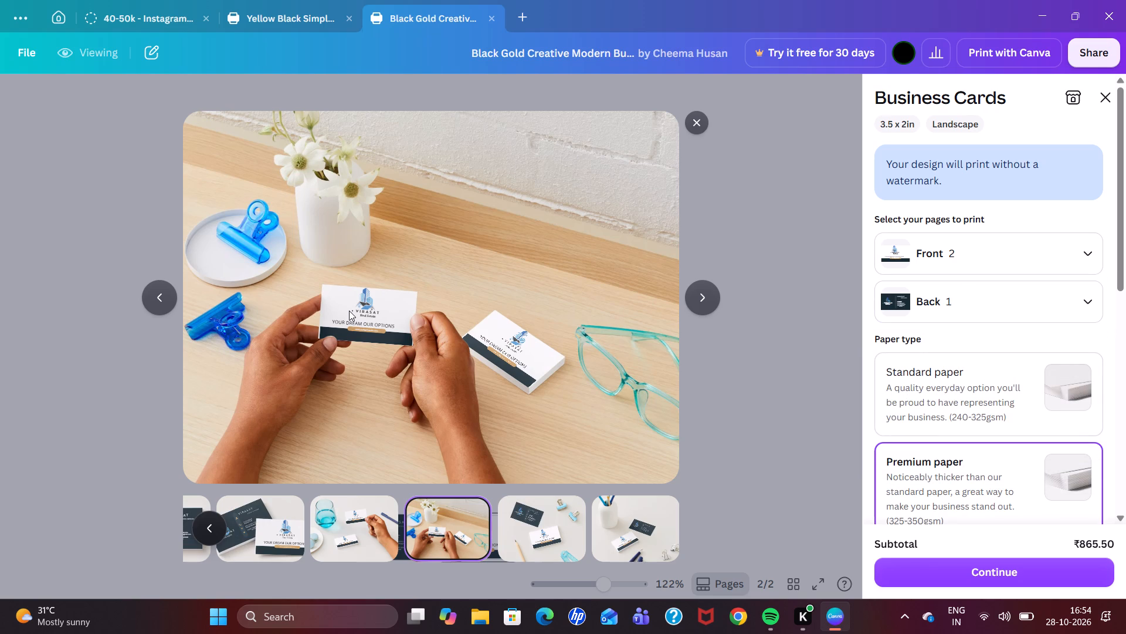
Set the front page to print to page 1.
left_click(1049, 242)
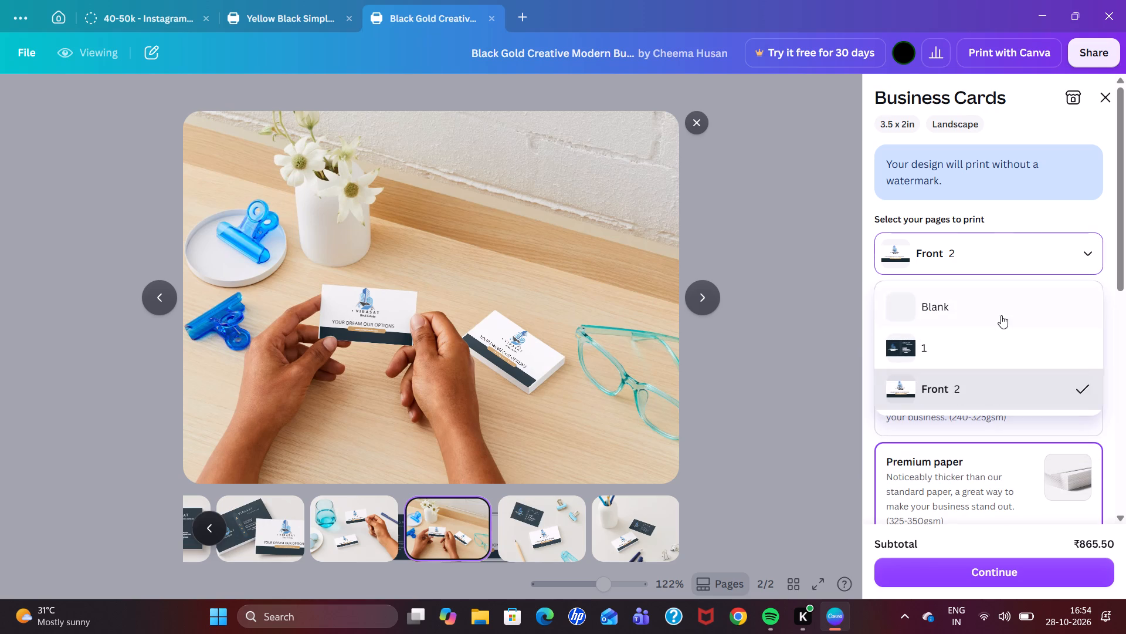
left_click(995, 338)
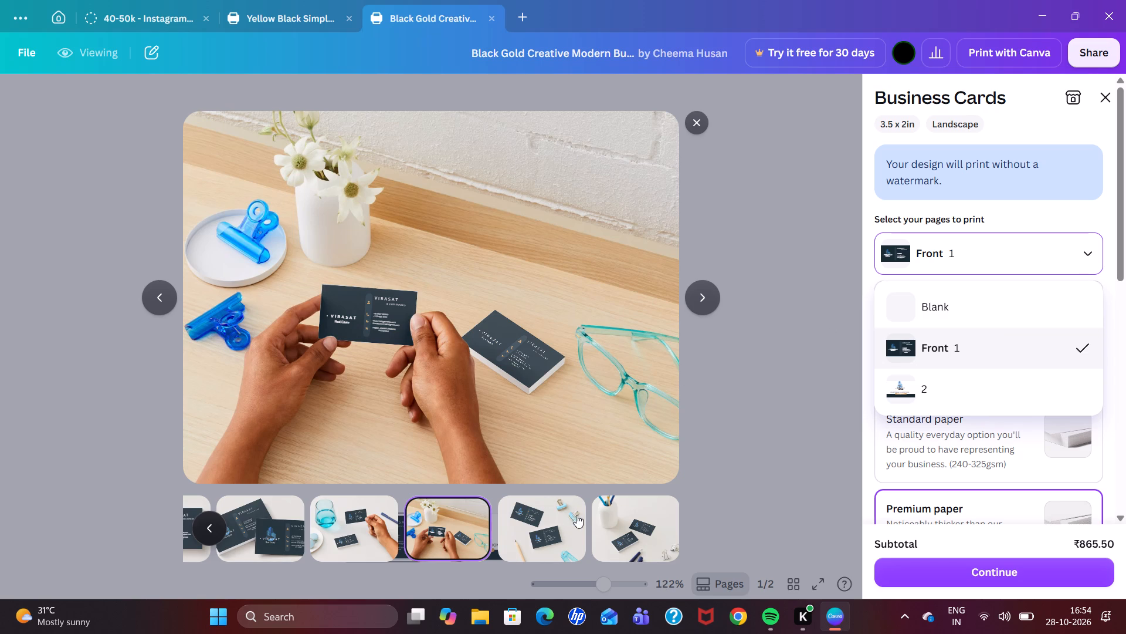
View the last two mockups in the enlarged preview and return to the card editor.
left_click(551, 527)
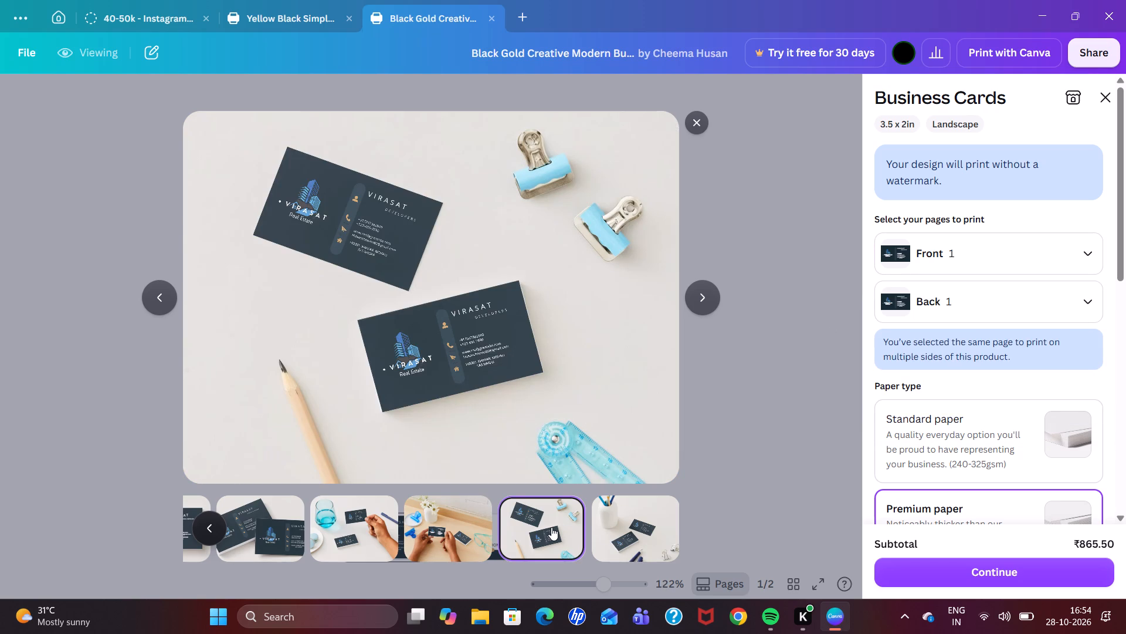
left_click(634, 531)
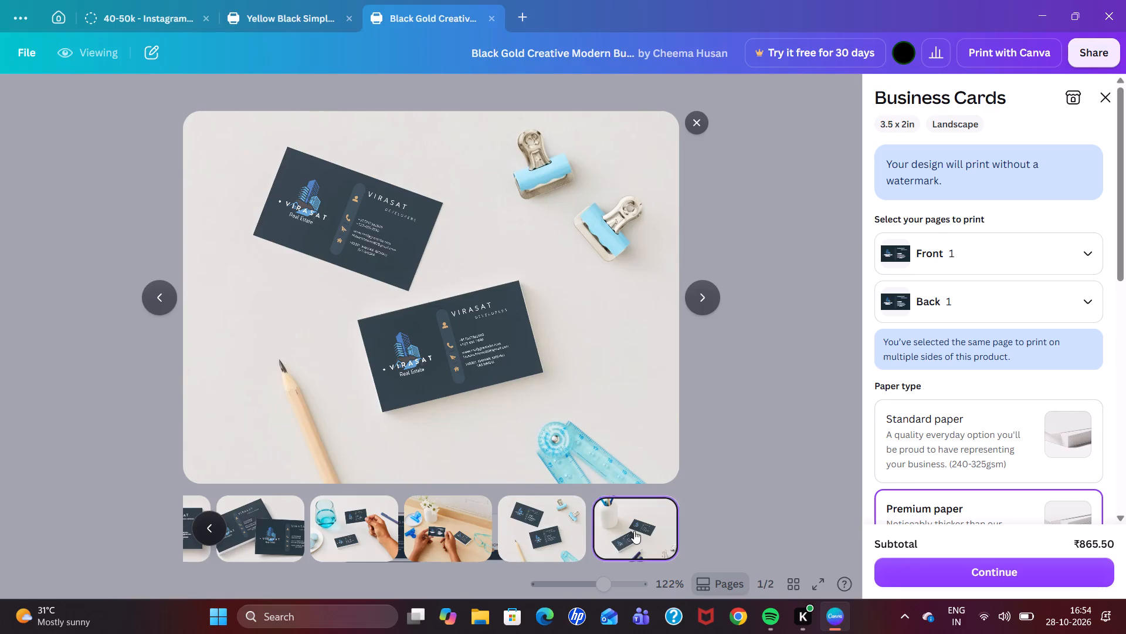
left_click(808, 448)
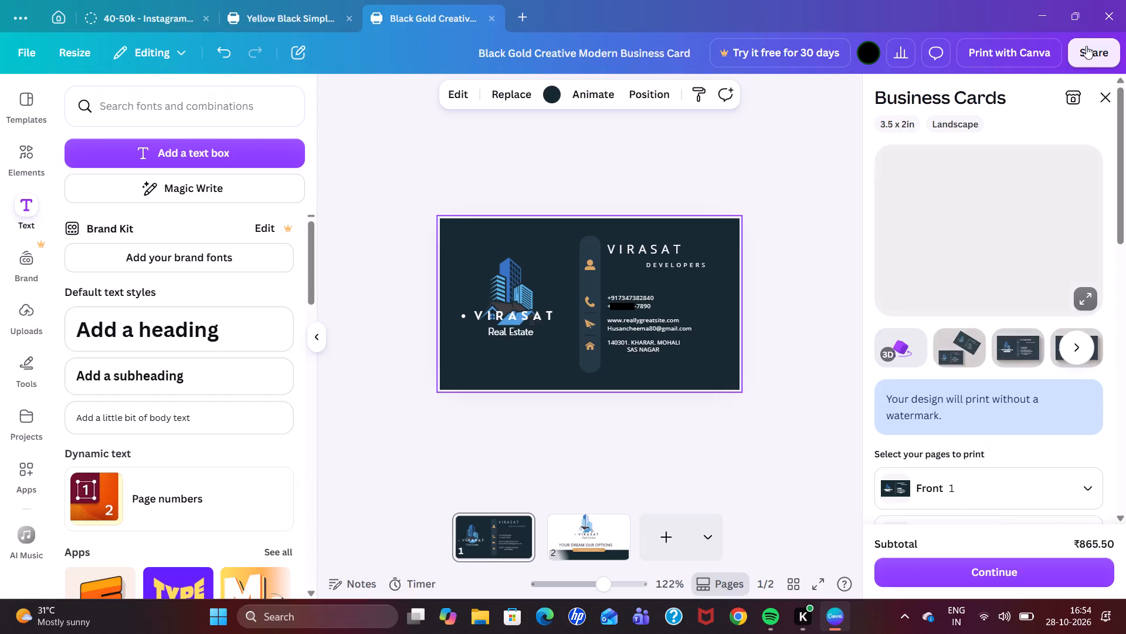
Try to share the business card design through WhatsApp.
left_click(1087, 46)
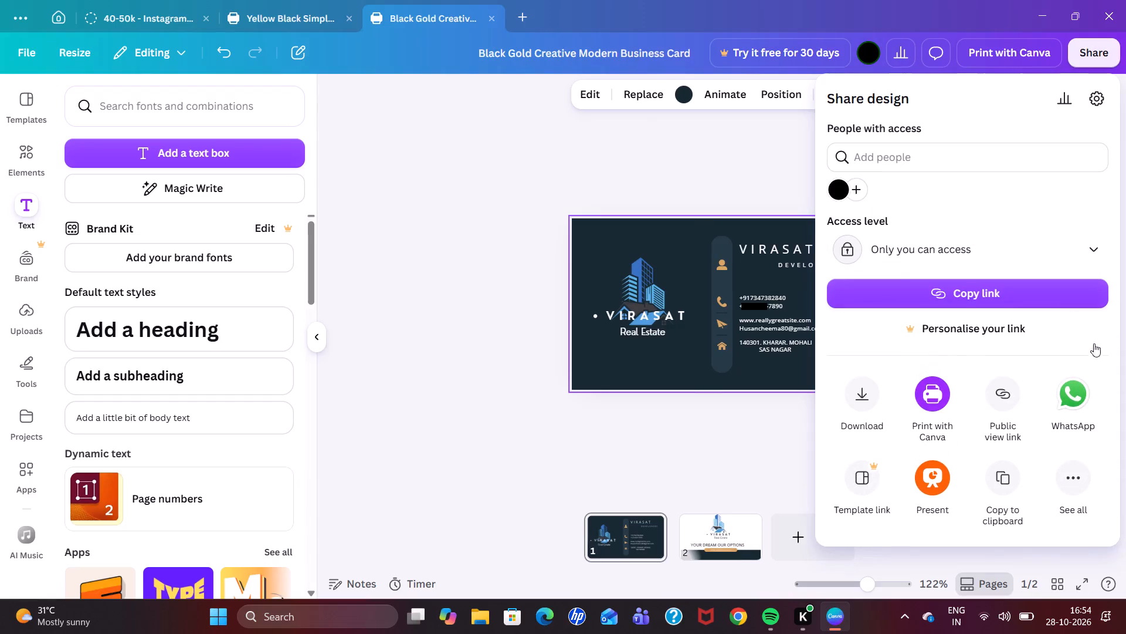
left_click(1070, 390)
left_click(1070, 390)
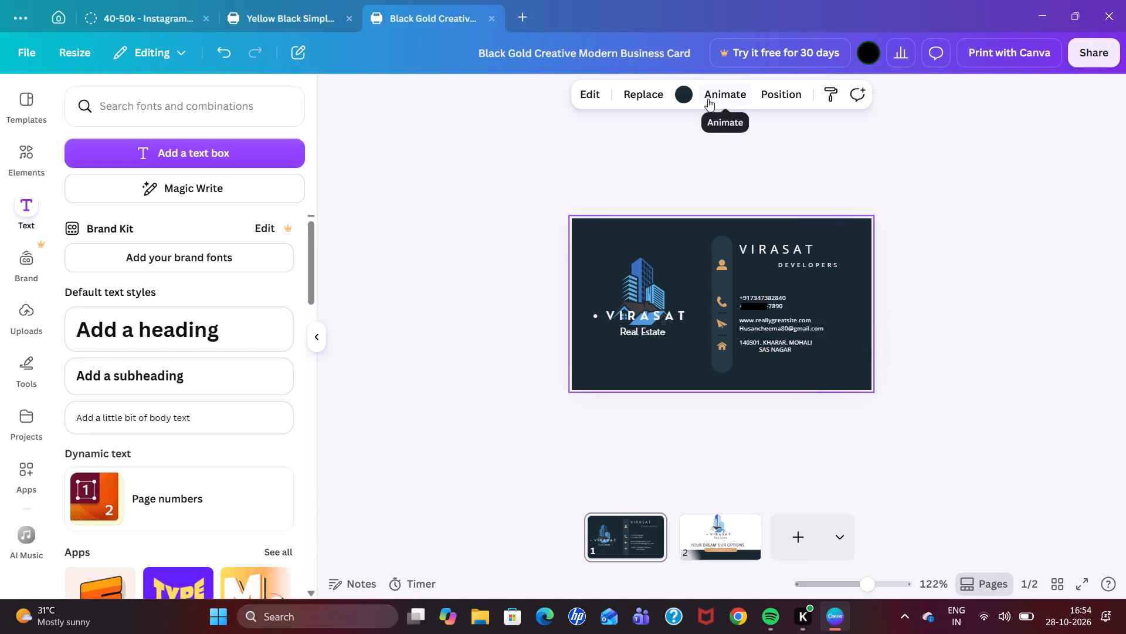
Delete the "YOUR DREAM OUR OPTIONS" tagline from page 2.
scroll(820, 419, "down", 3)
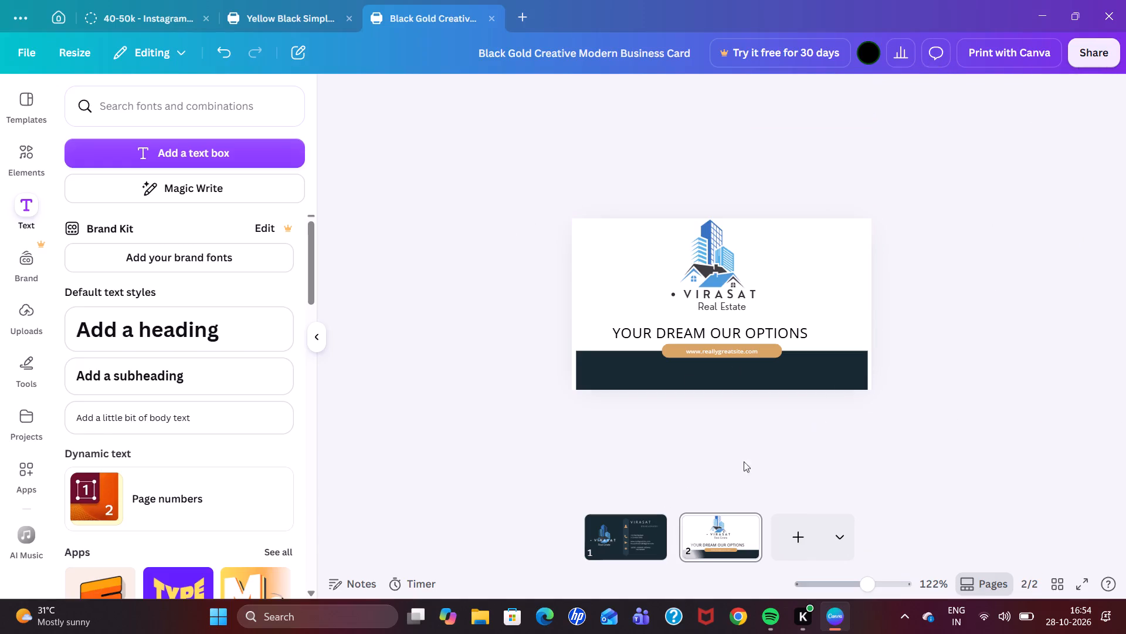
left_click(626, 544)
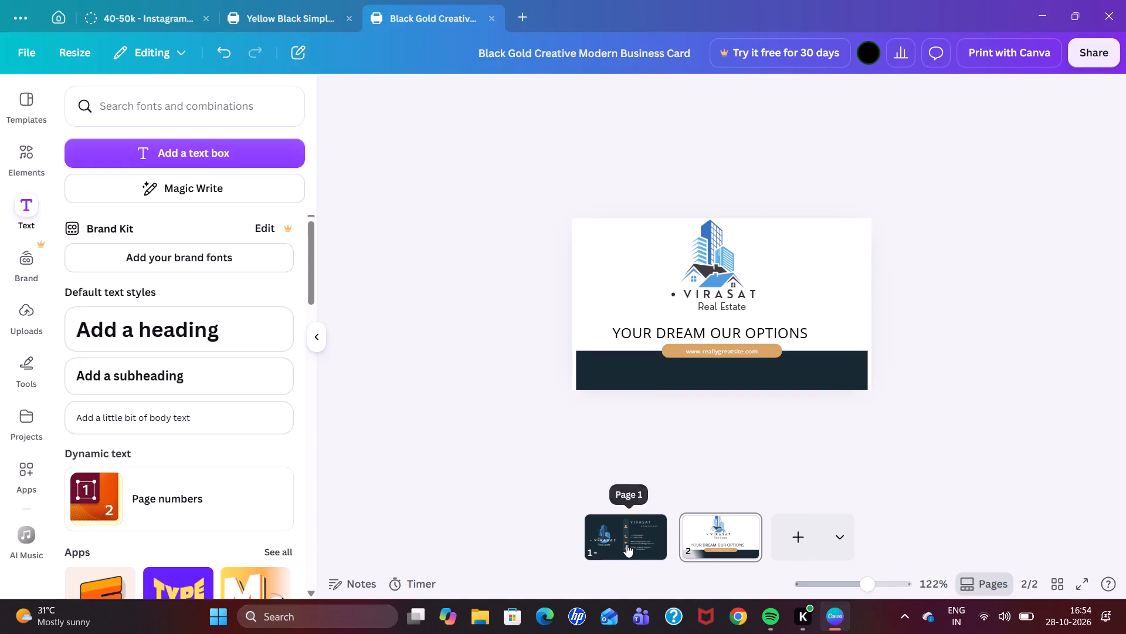
left_click(731, 544)
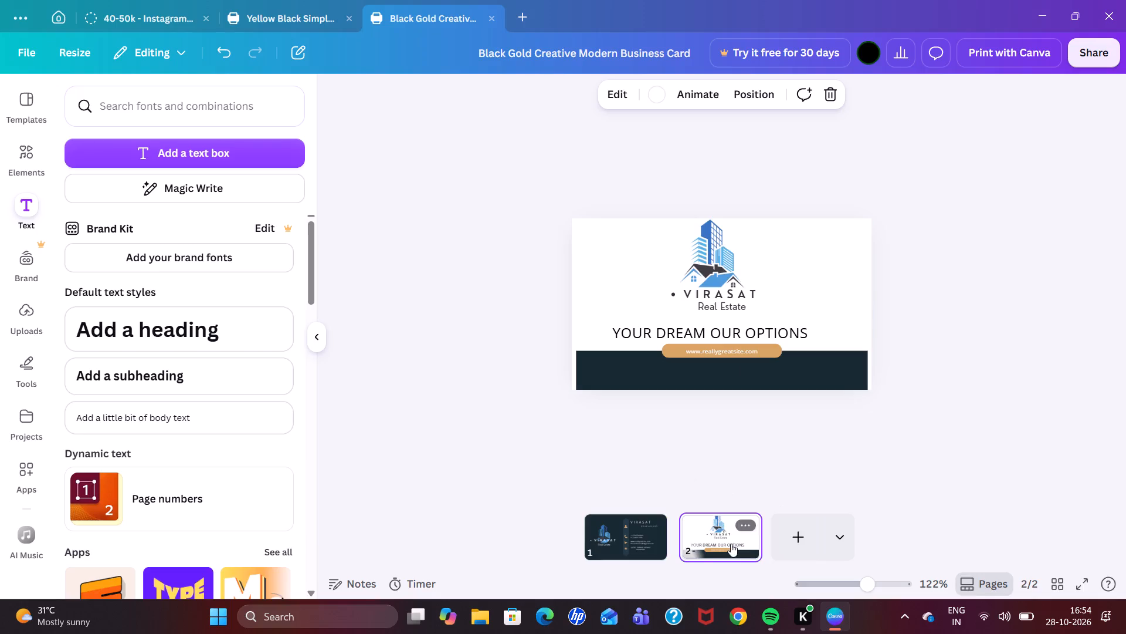
left_click(778, 336)
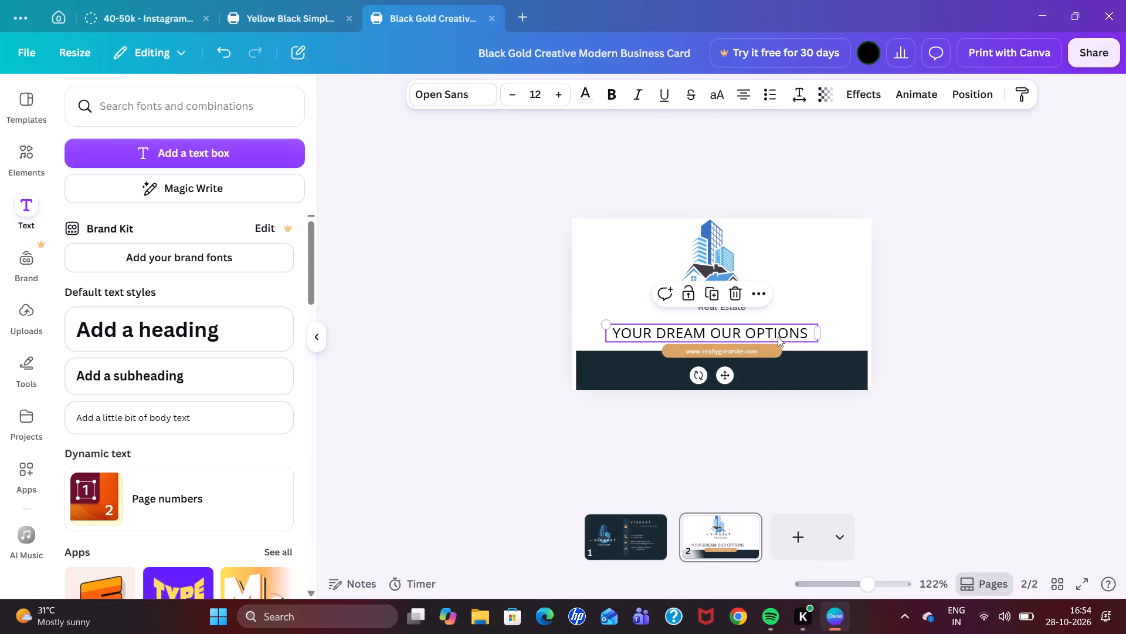
key("BackSpace")
left_click(957, 257)
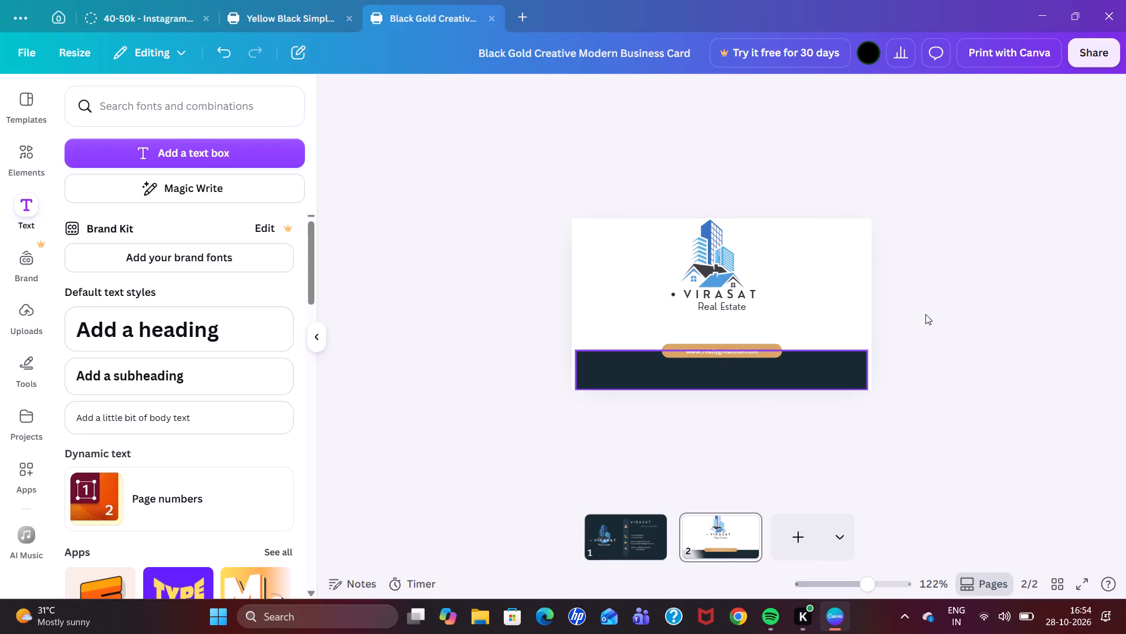
Widen the "Real Estate" text box on page 2 and reposition it just beneath VIRASAT, offset to the right.
left_click_drag(730, 308, 751, 312)
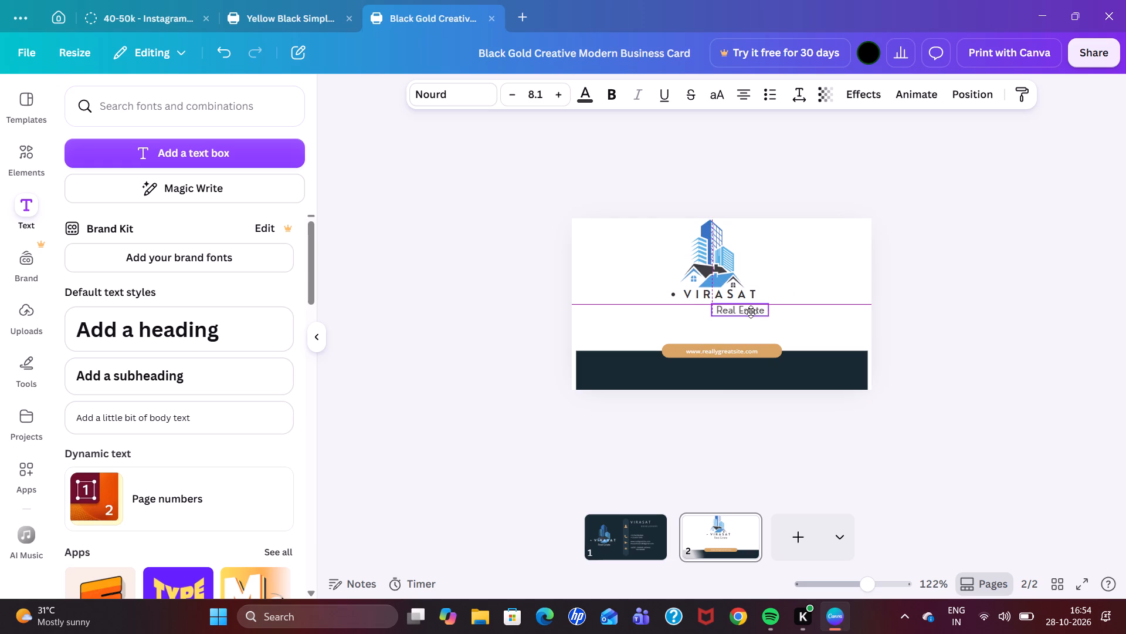
left_click_drag(751, 312, 767, 311)
left_click(939, 332)
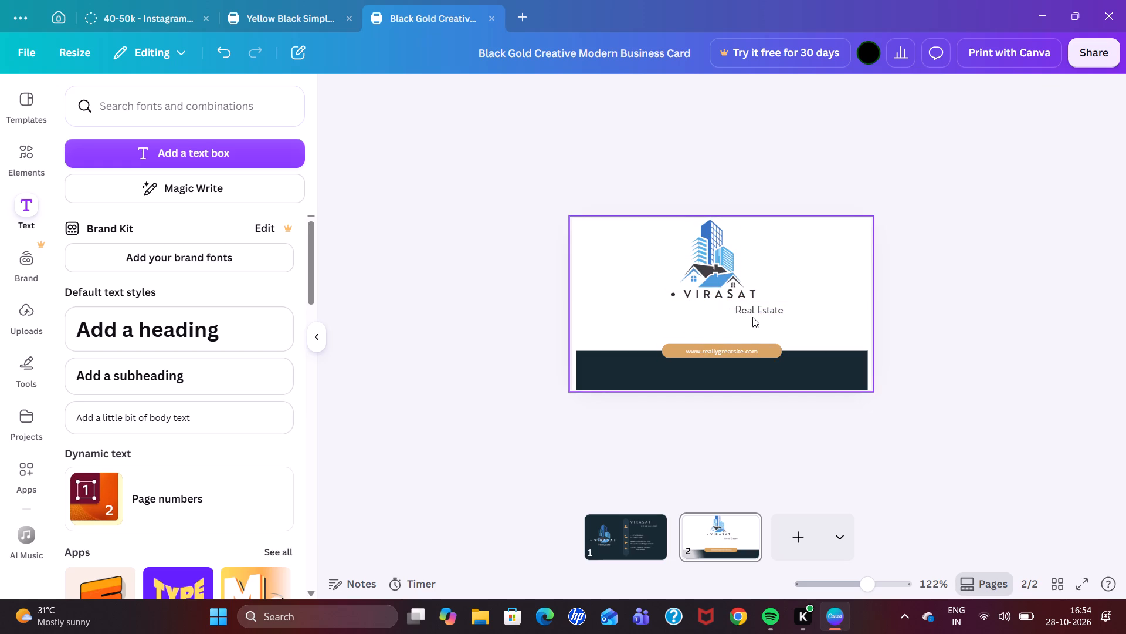
left_click_drag(752, 317, 765, 322)
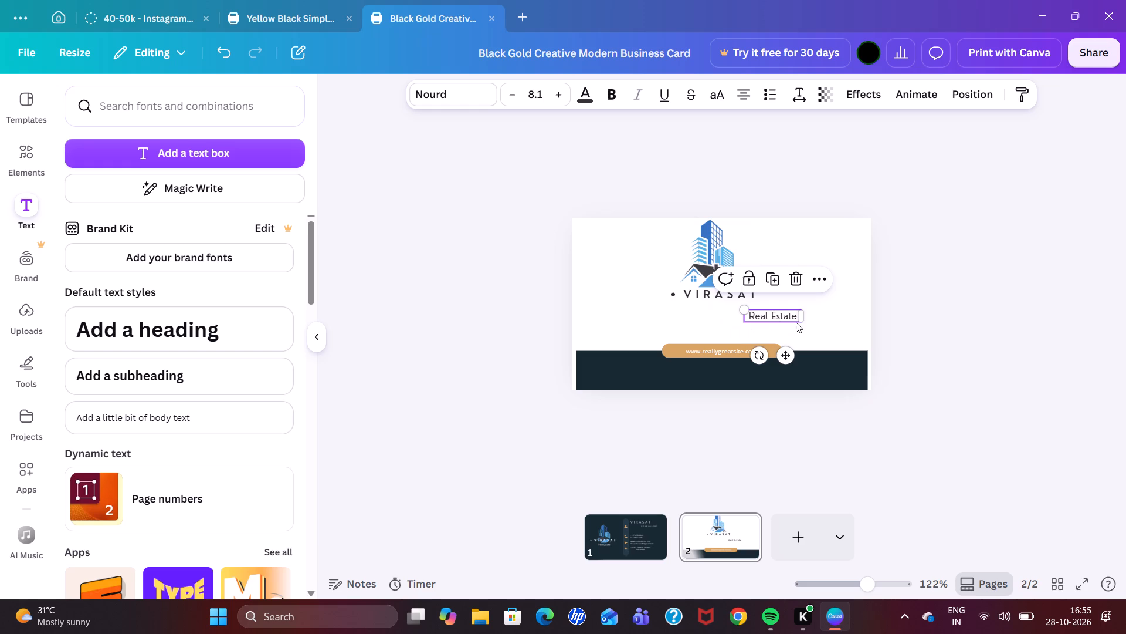
left_click_drag(801, 316, 836, 314)
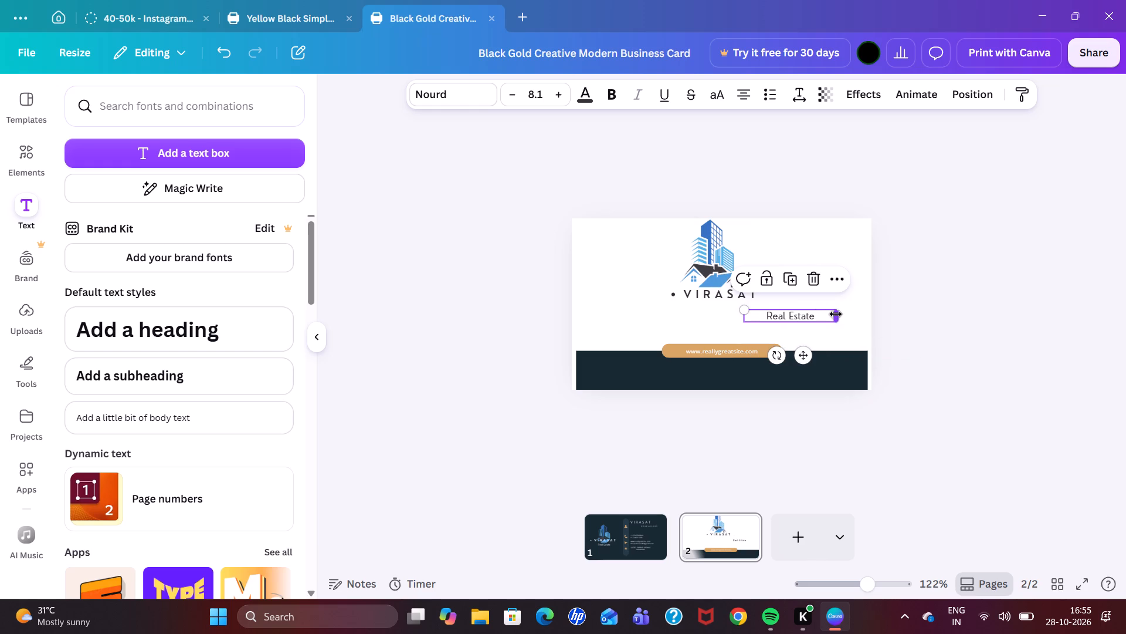
left_click_drag(803, 315, 782, 312)
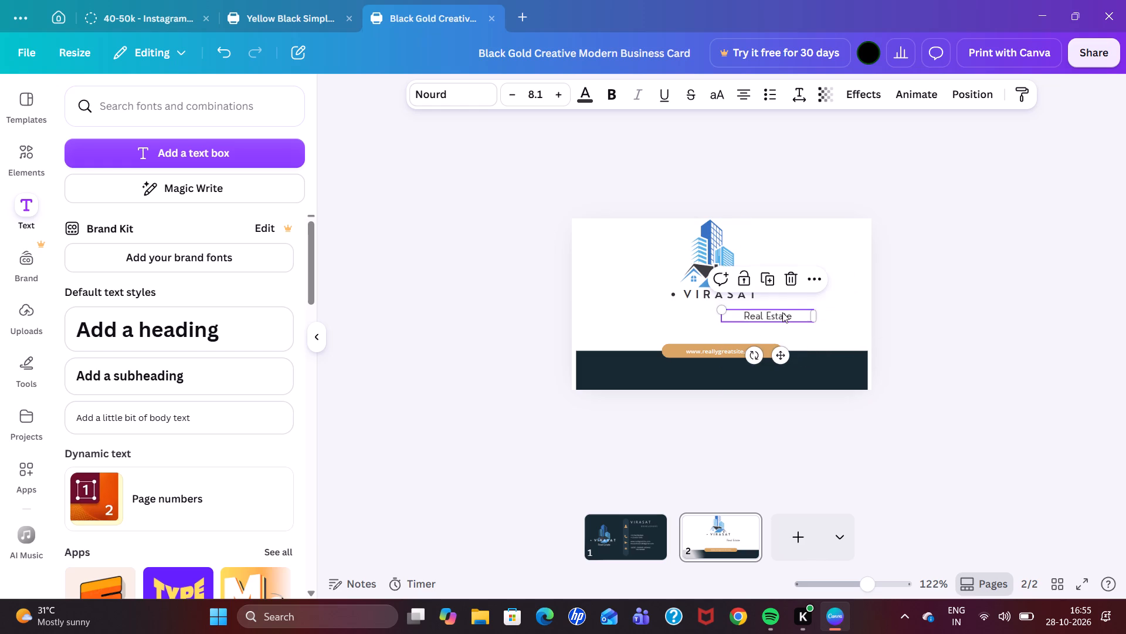
left_click(932, 272)
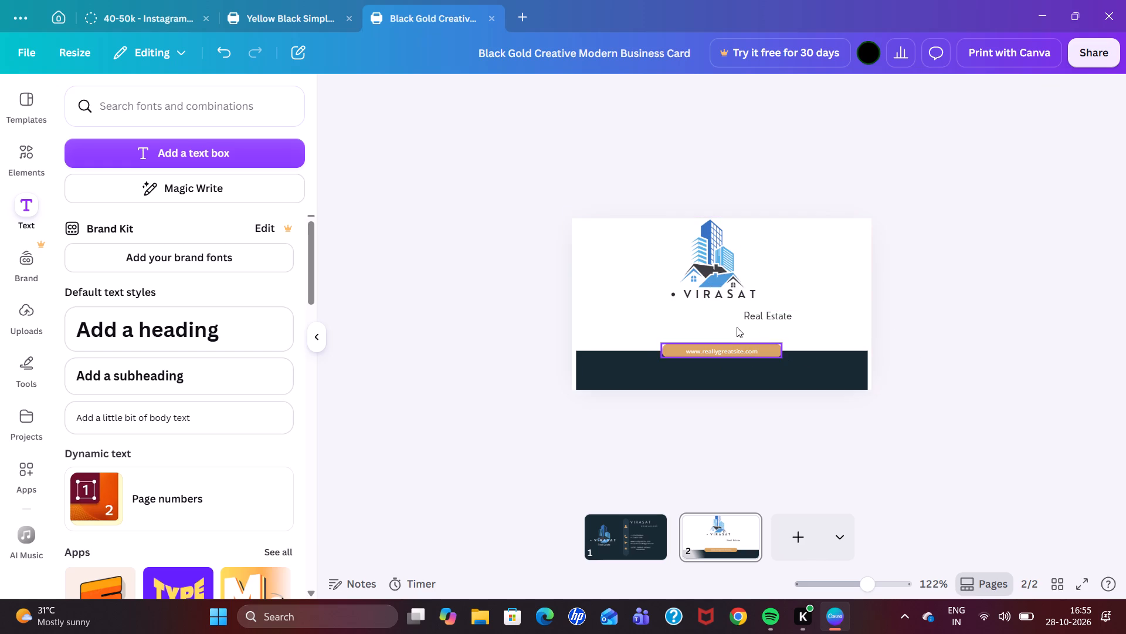
left_click_drag(810, 321, 801, 306)
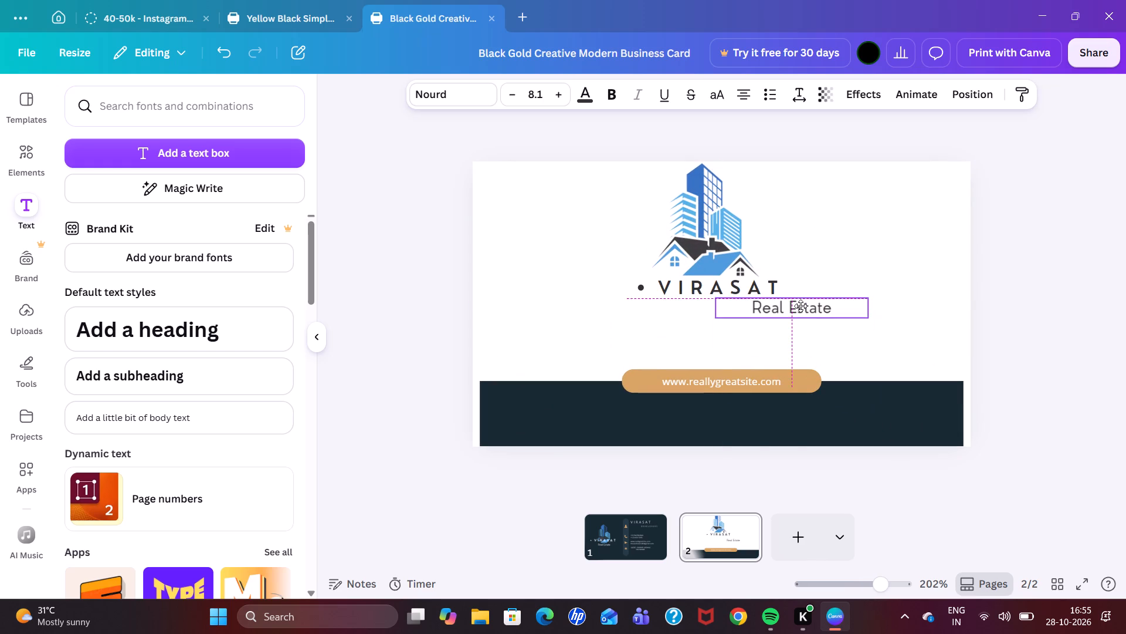
left_click_drag(801, 306, 809, 307)
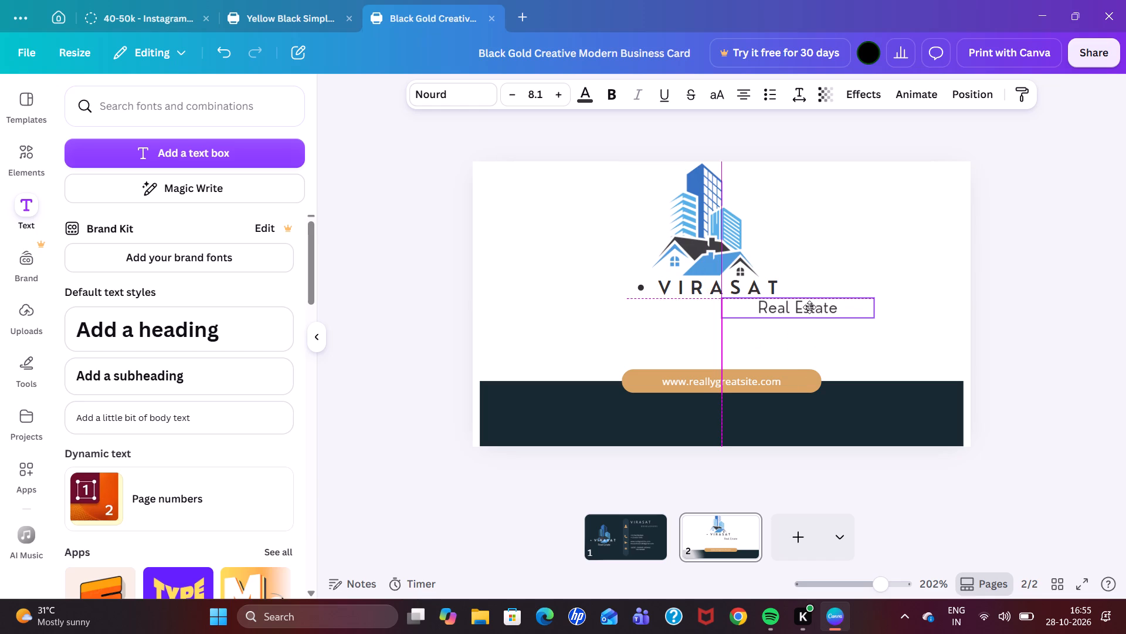
left_click_drag(809, 307, 809, 306)
left_click(888, 222)
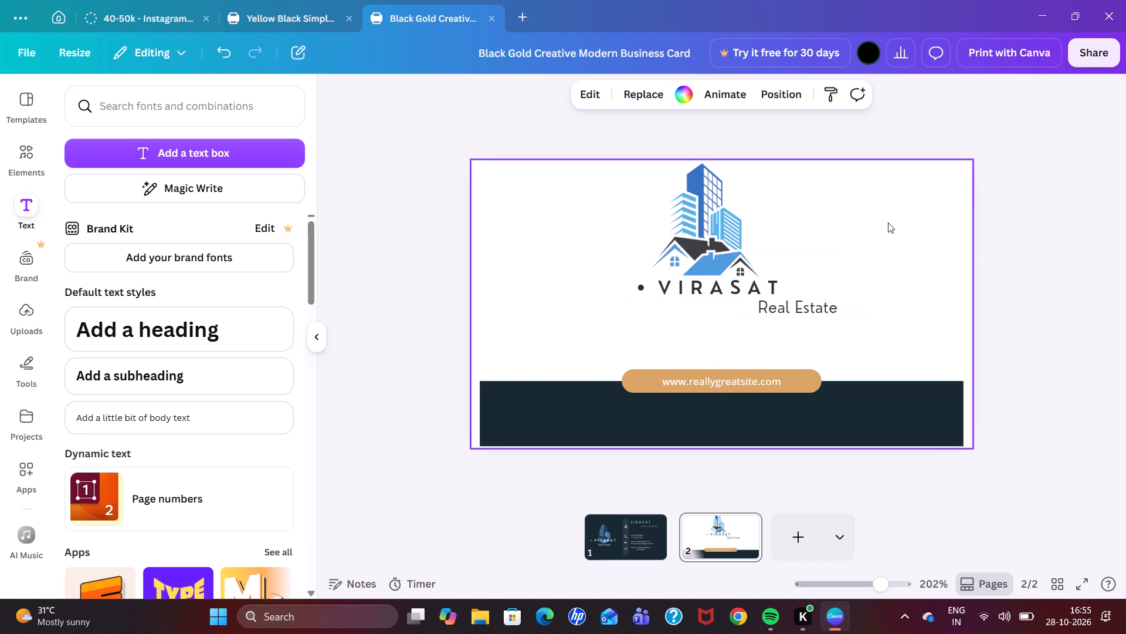
Format the "Real Estate" text on page 2 as a bulleted list.
left_click(806, 315)
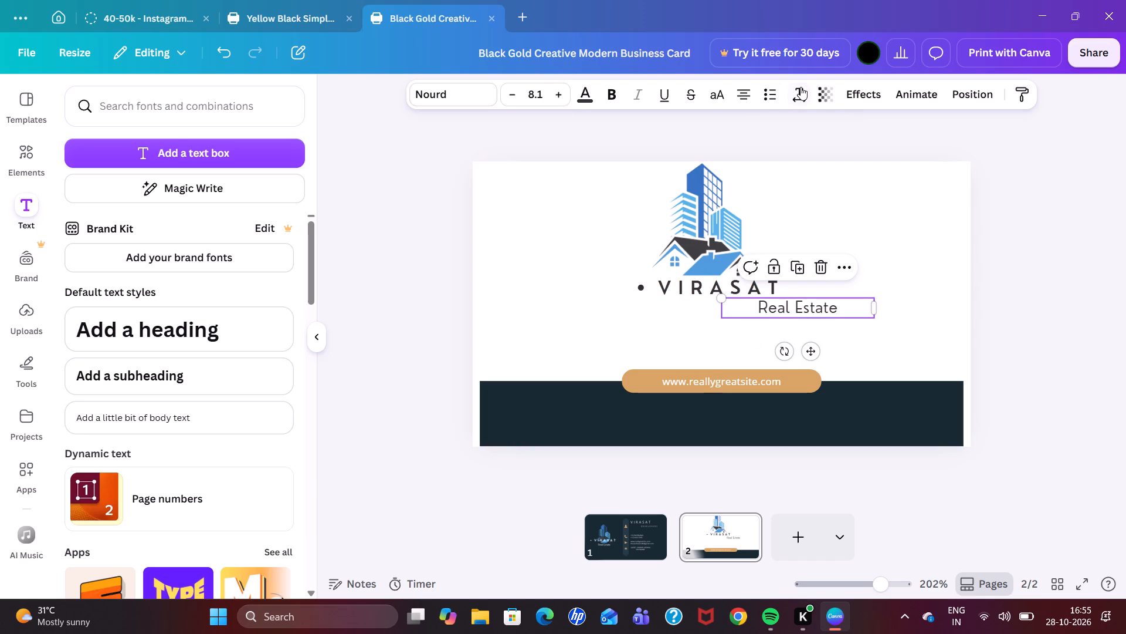
left_click(778, 86)
left_click(778, 86)
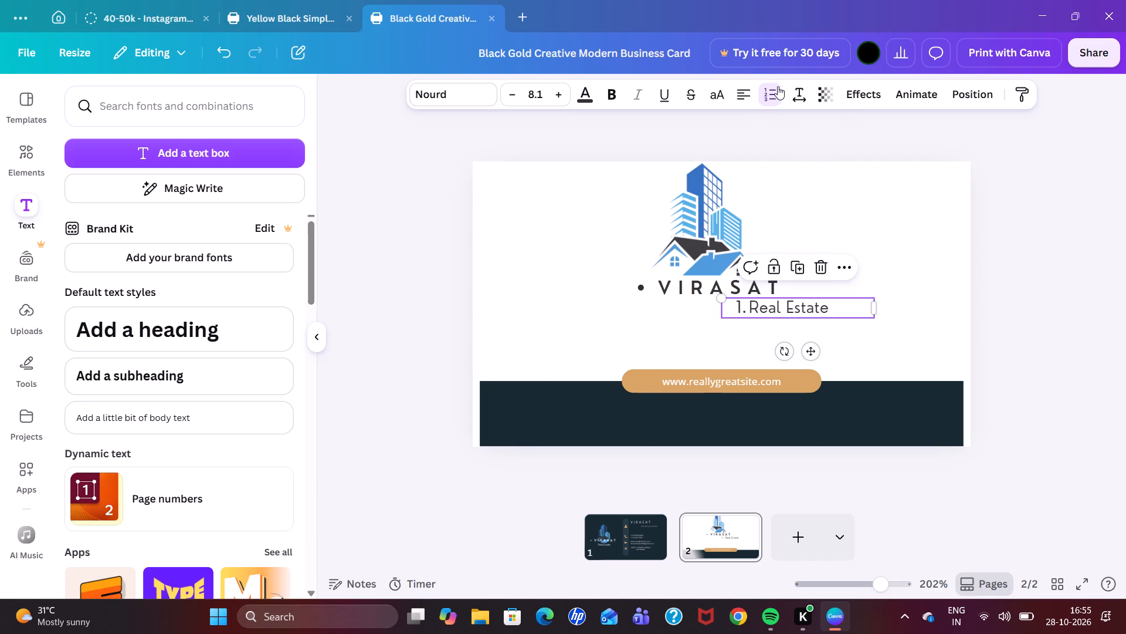
left_click(778, 86)
left_click(778, 86)
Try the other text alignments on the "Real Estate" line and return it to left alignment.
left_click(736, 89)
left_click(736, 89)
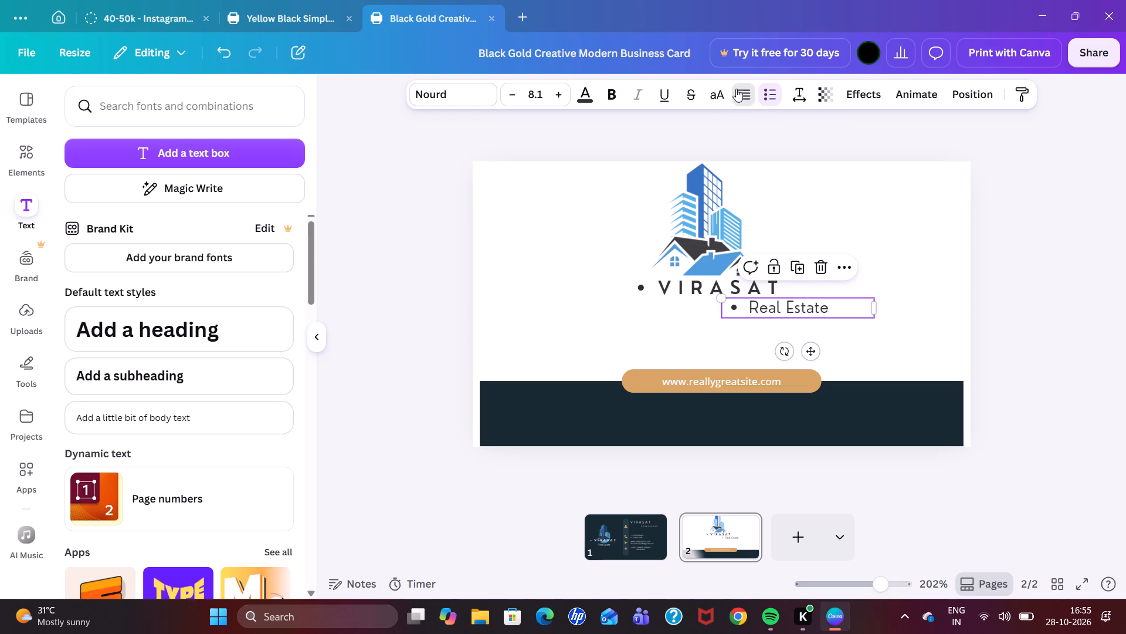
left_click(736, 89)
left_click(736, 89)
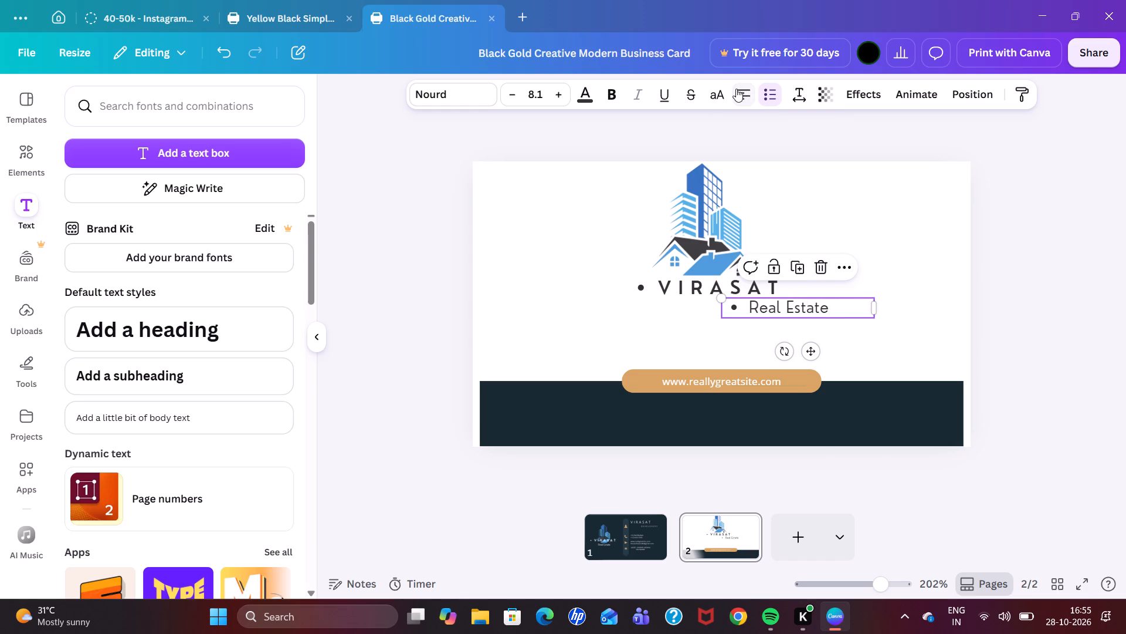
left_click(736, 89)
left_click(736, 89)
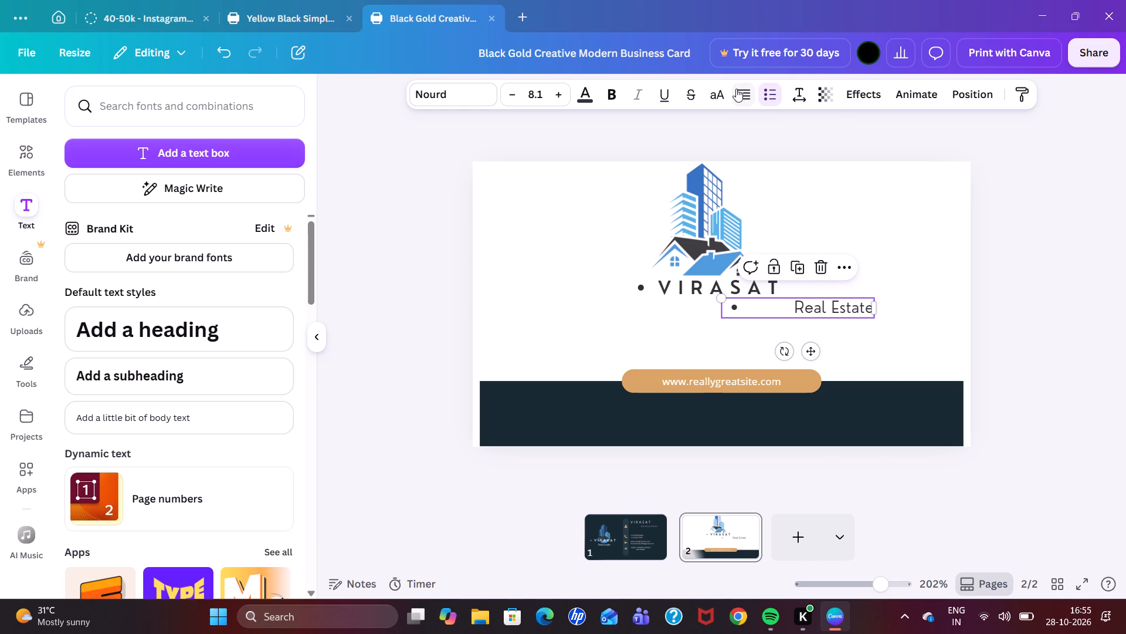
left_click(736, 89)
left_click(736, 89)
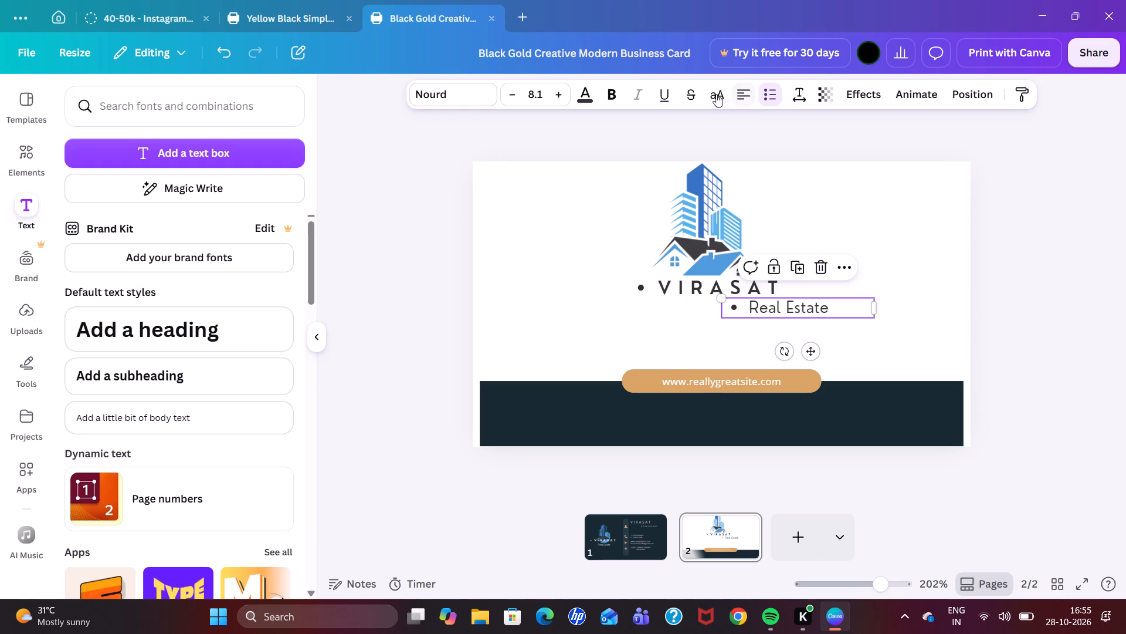
Change the "Real Estate" line to uppercase.
left_click(718, 92)
left_click(718, 92)
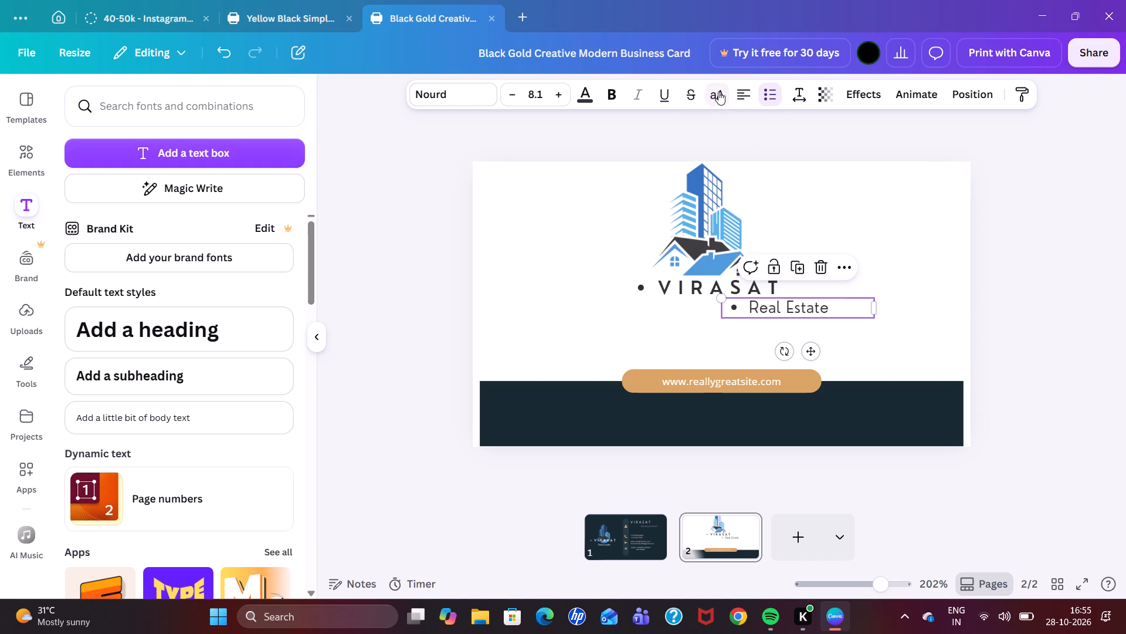
left_click(718, 92)
left_click(718, 92)
left_click(718, 92)
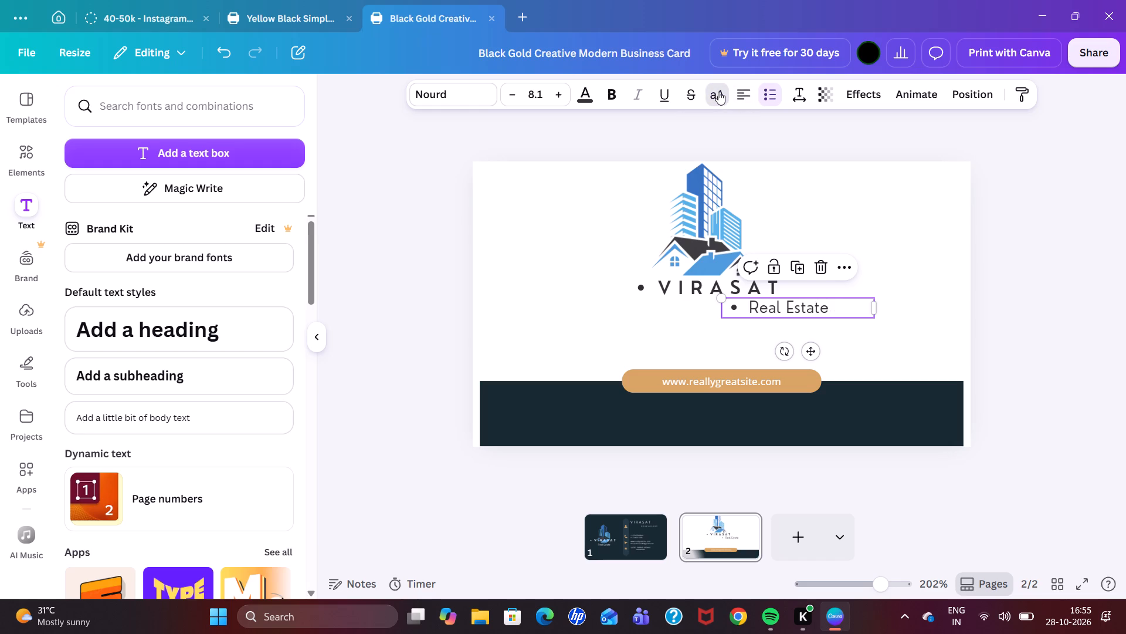
left_click(718, 92)
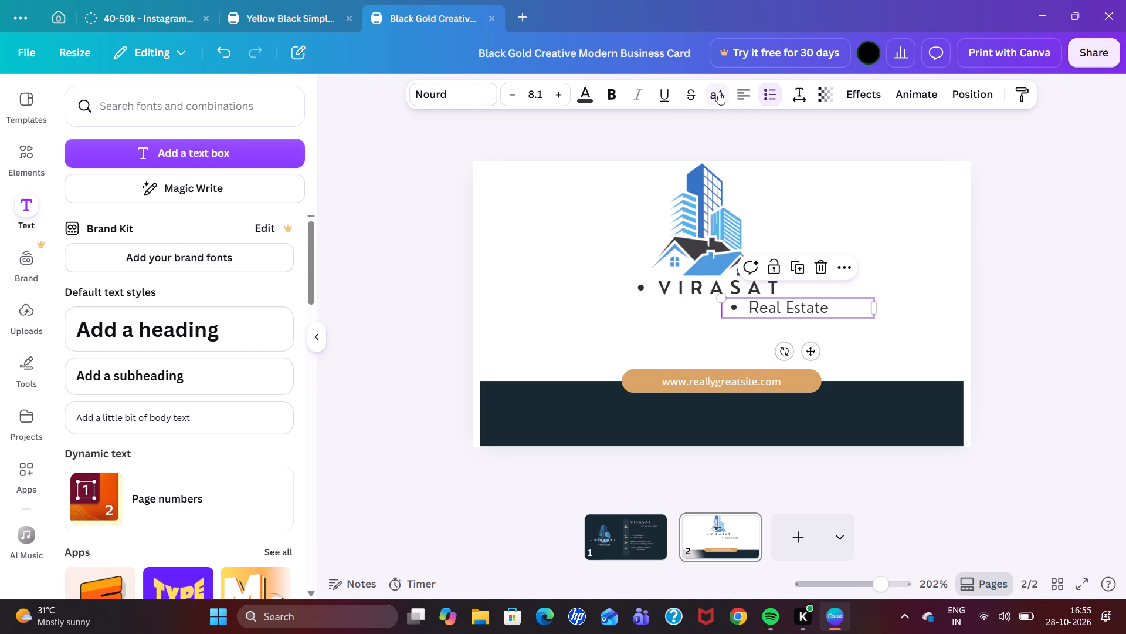
left_click(718, 92)
left_click(718, 92)
left_click(718, 92)
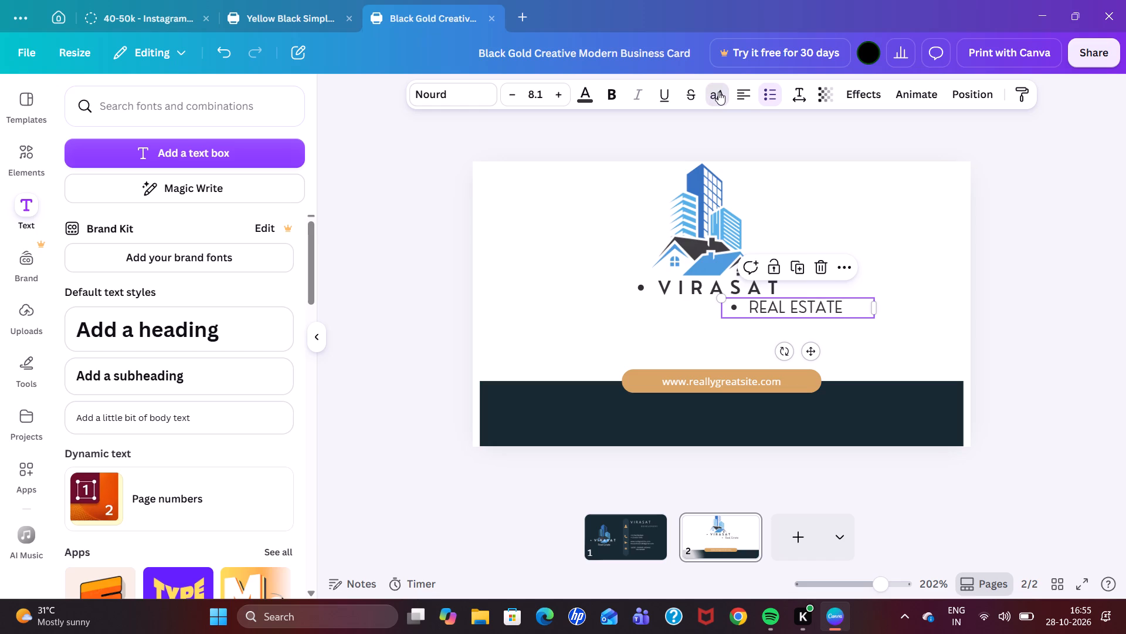
Make the "REAL ESTATE" line underlined and bold, without strikethrough.
left_click(694, 93)
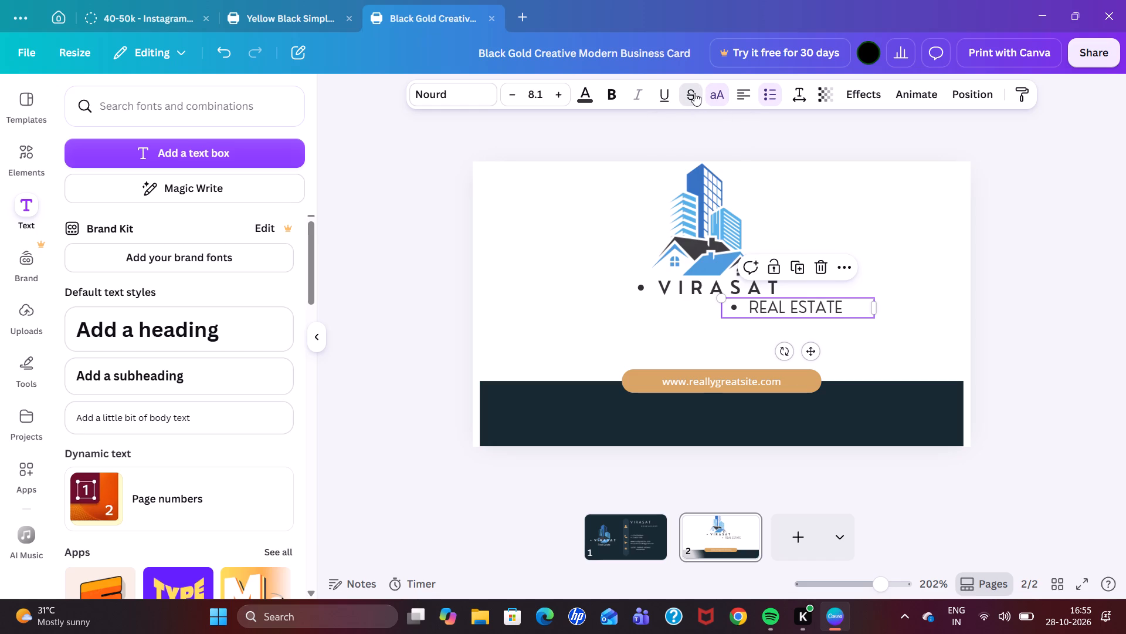
left_click(694, 93)
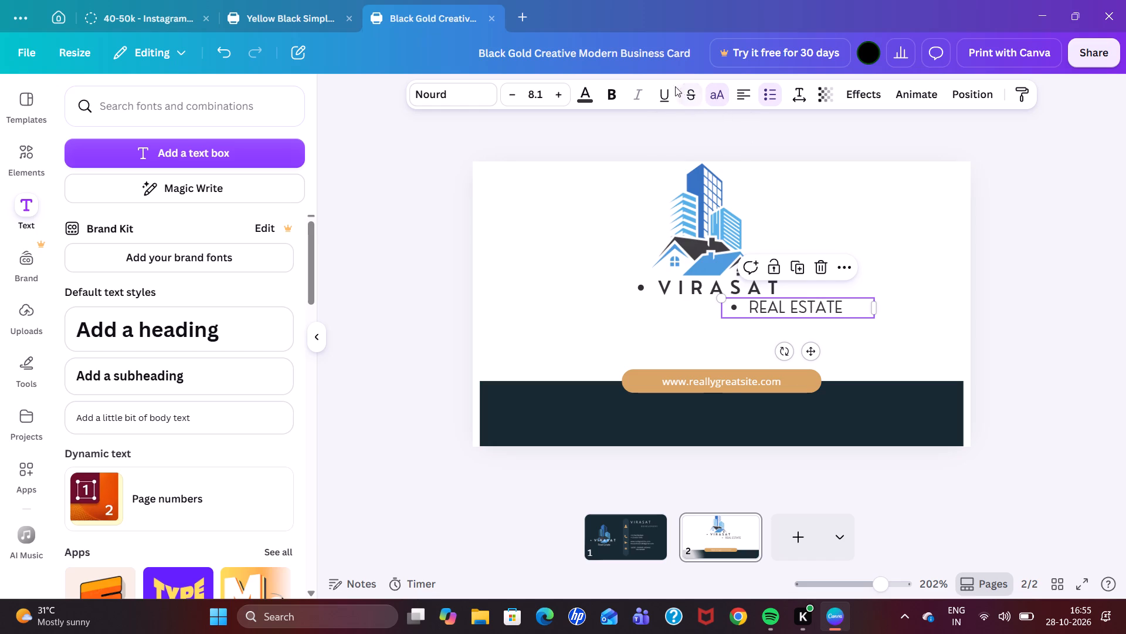
left_click(668, 86)
left_click(640, 83)
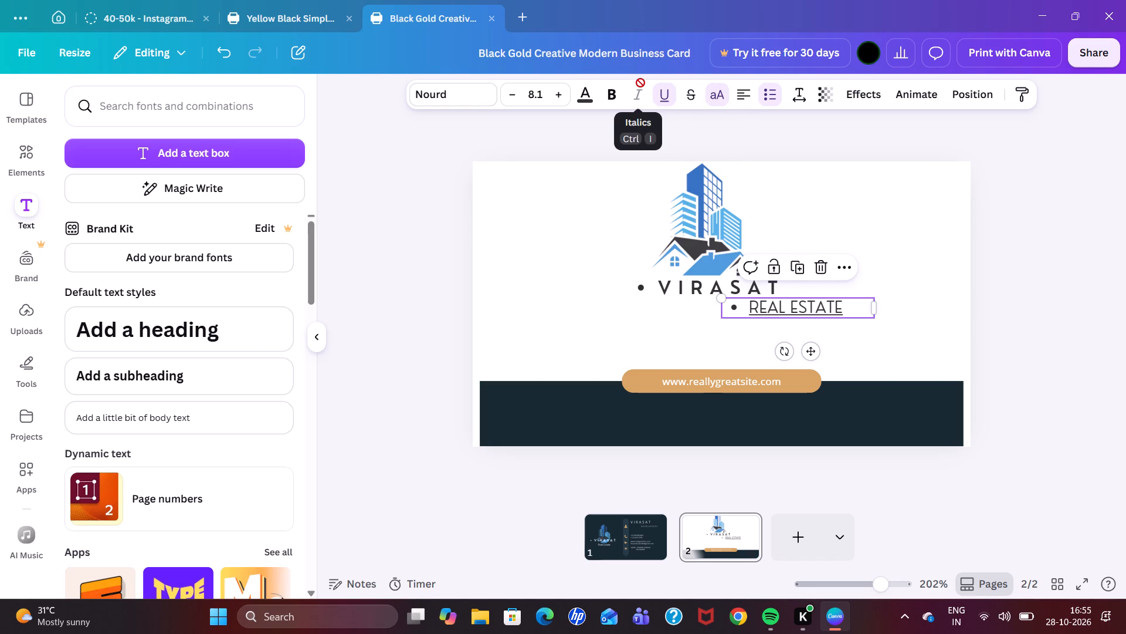
left_click(638, 96)
left_click(619, 97)
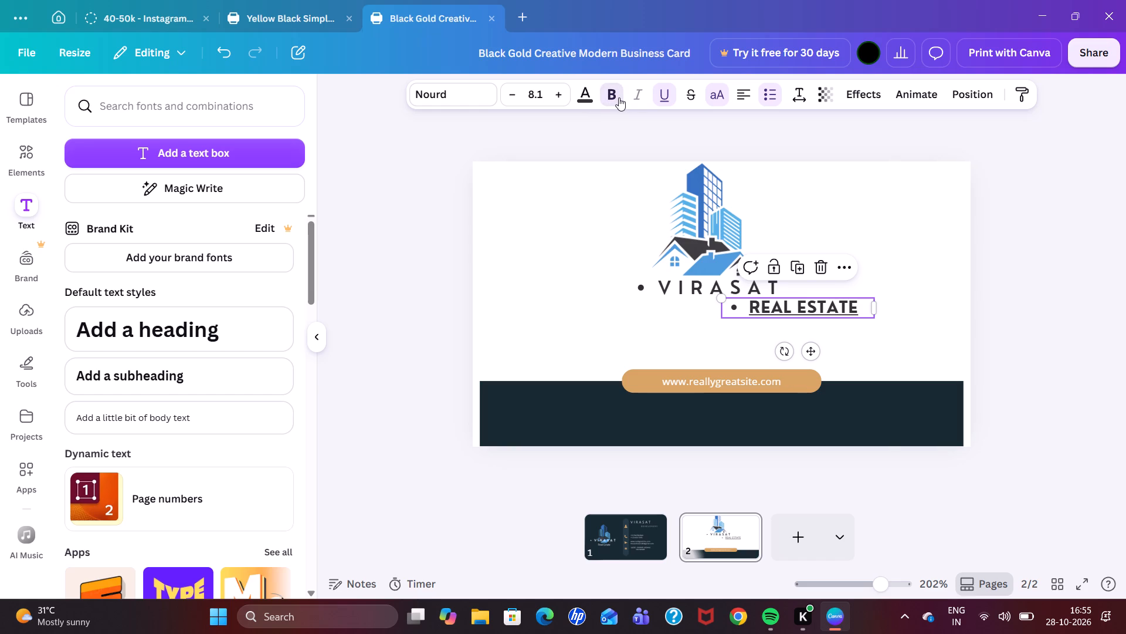
left_click(619, 97)
left_click(619, 97)
Recolour the "REAL ESTATE" text with the deep violet from the default solid colours.
left_click(588, 103)
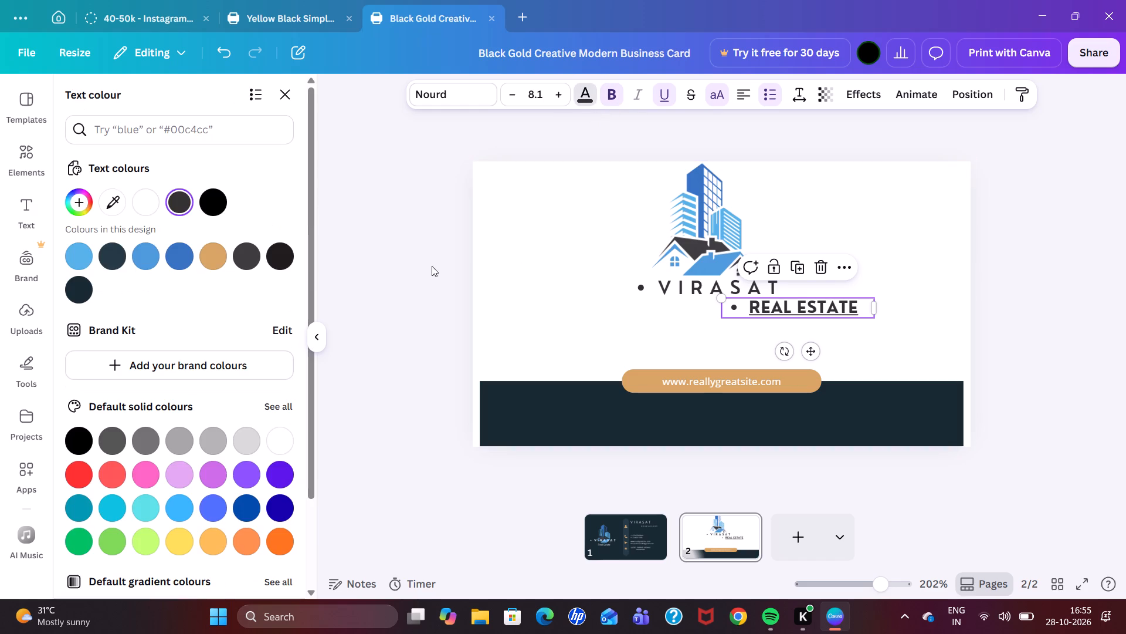
left_click(66, 475)
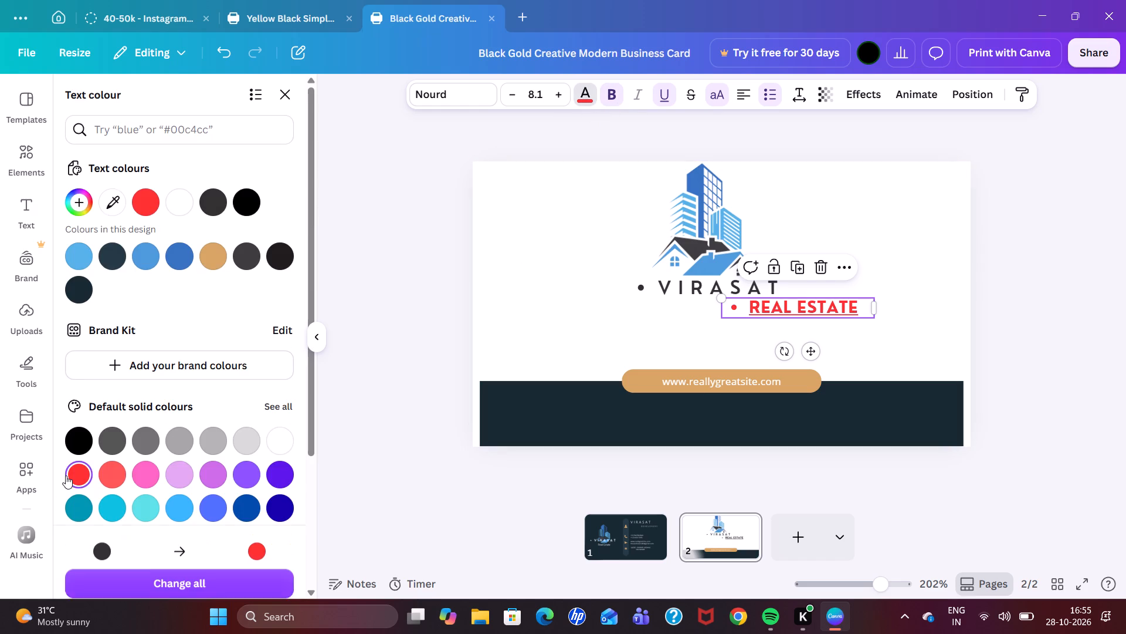
left_click(249, 471)
left_click(285, 481)
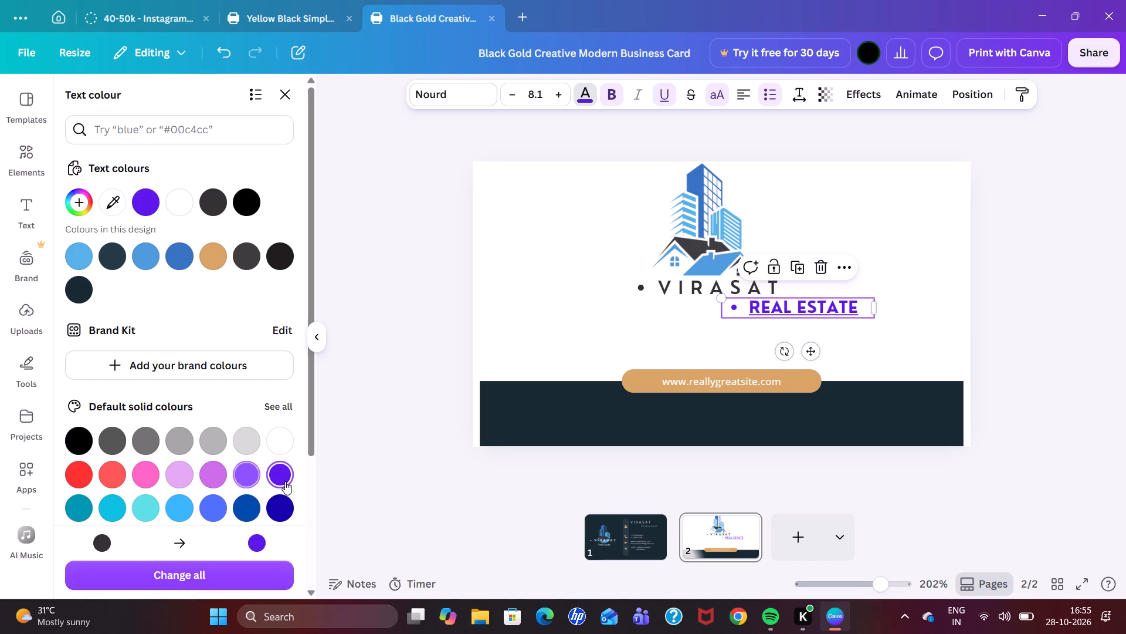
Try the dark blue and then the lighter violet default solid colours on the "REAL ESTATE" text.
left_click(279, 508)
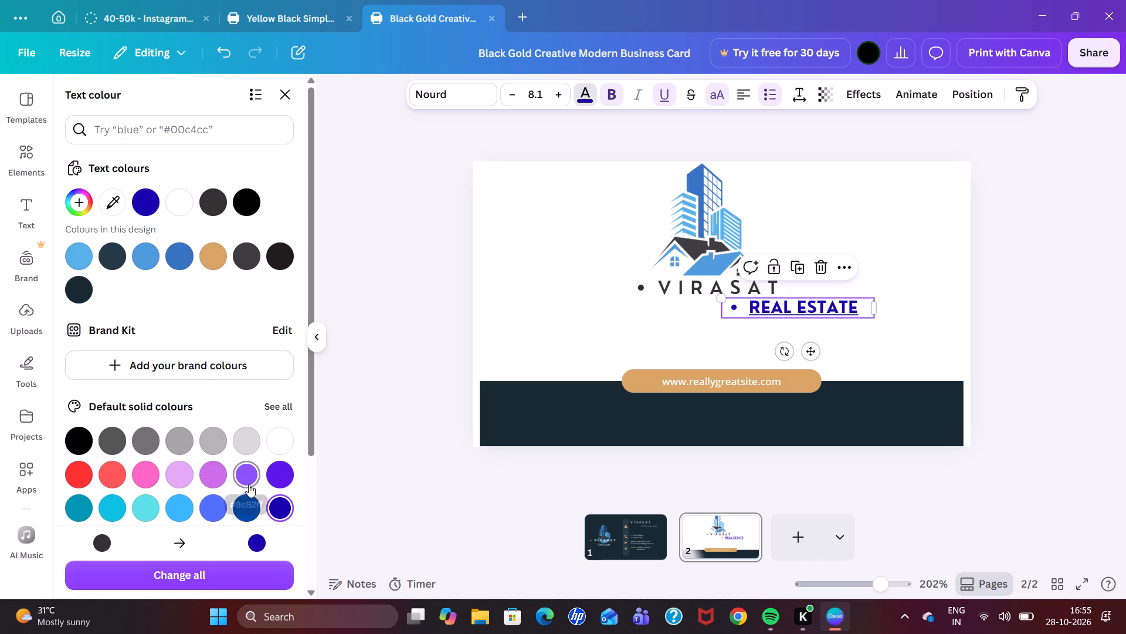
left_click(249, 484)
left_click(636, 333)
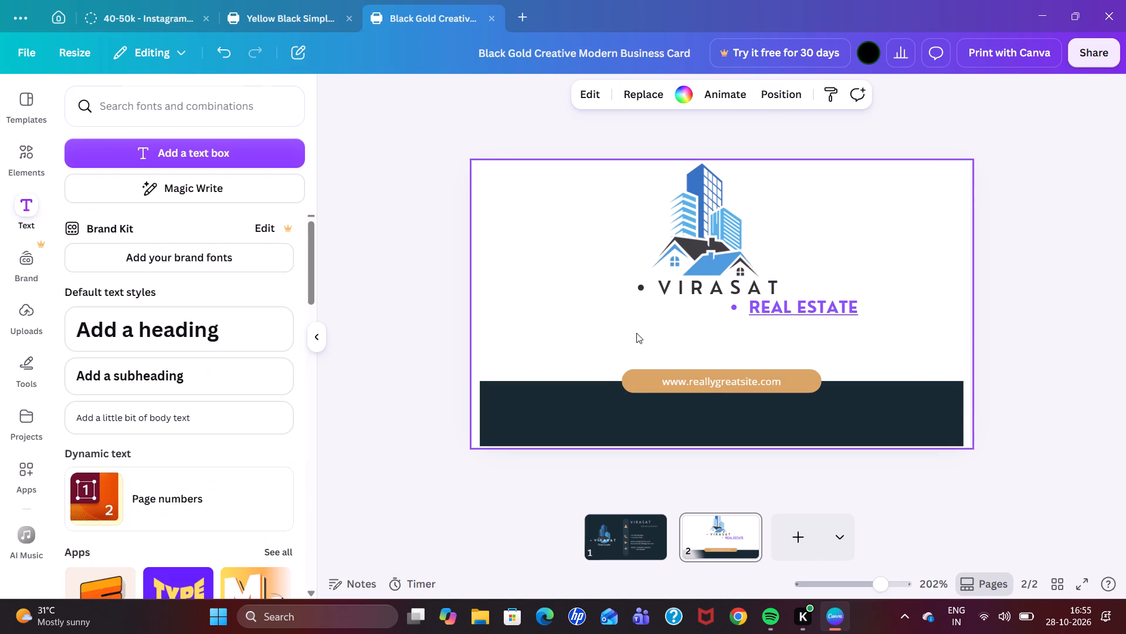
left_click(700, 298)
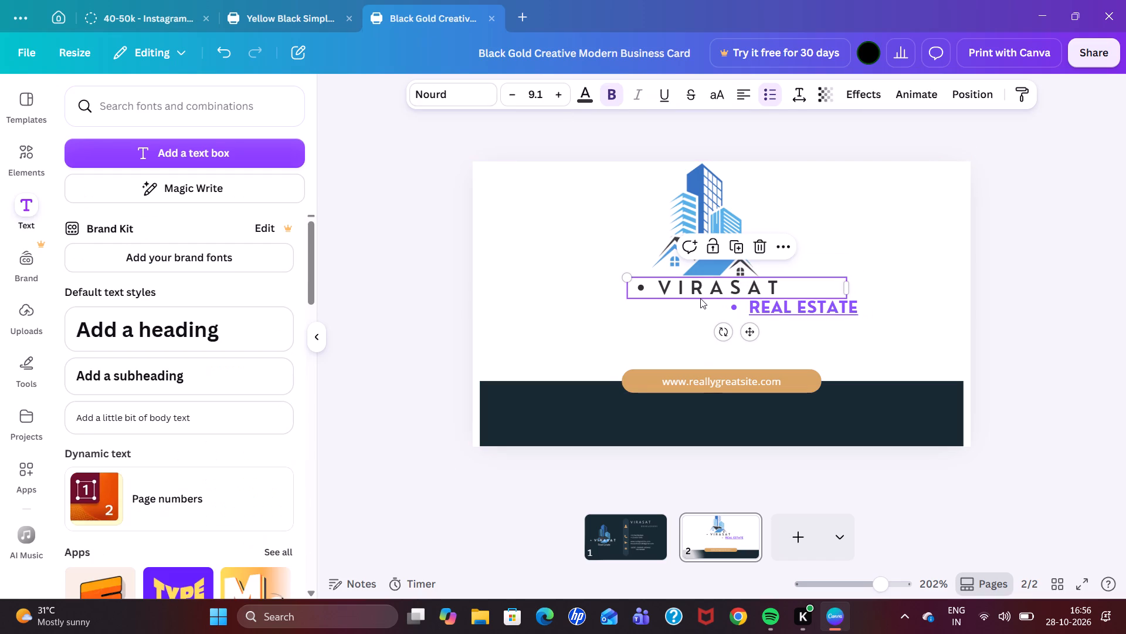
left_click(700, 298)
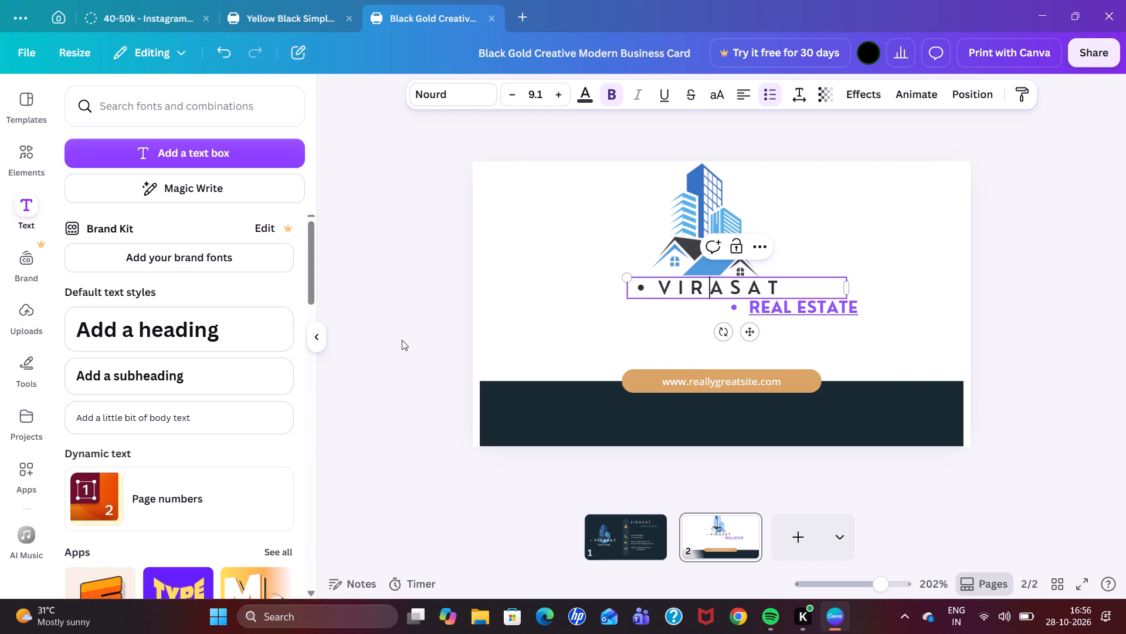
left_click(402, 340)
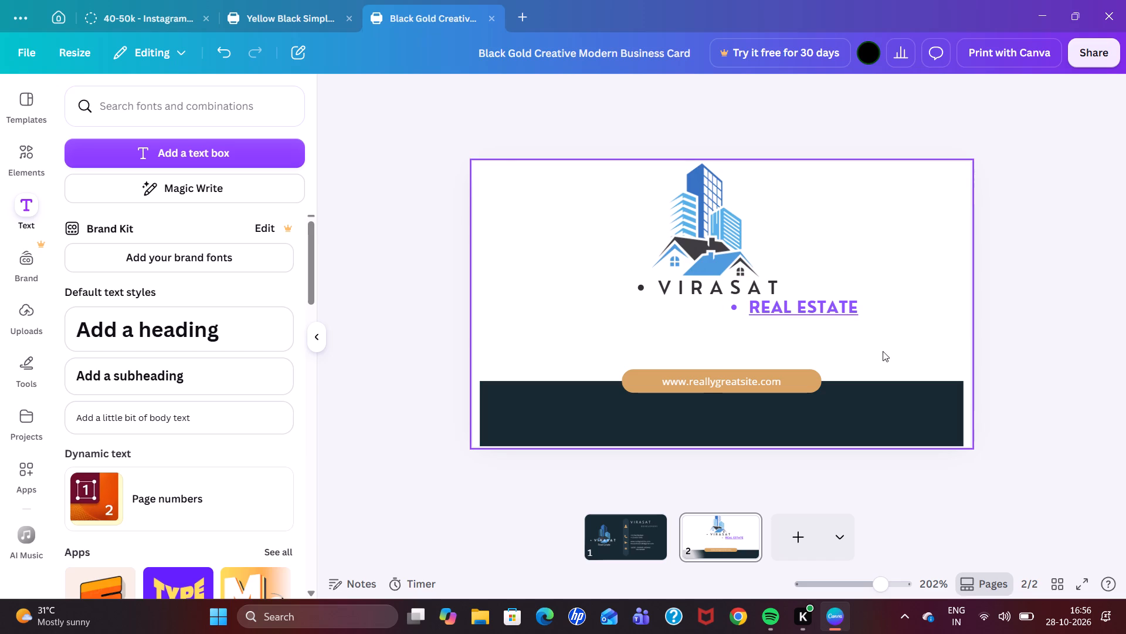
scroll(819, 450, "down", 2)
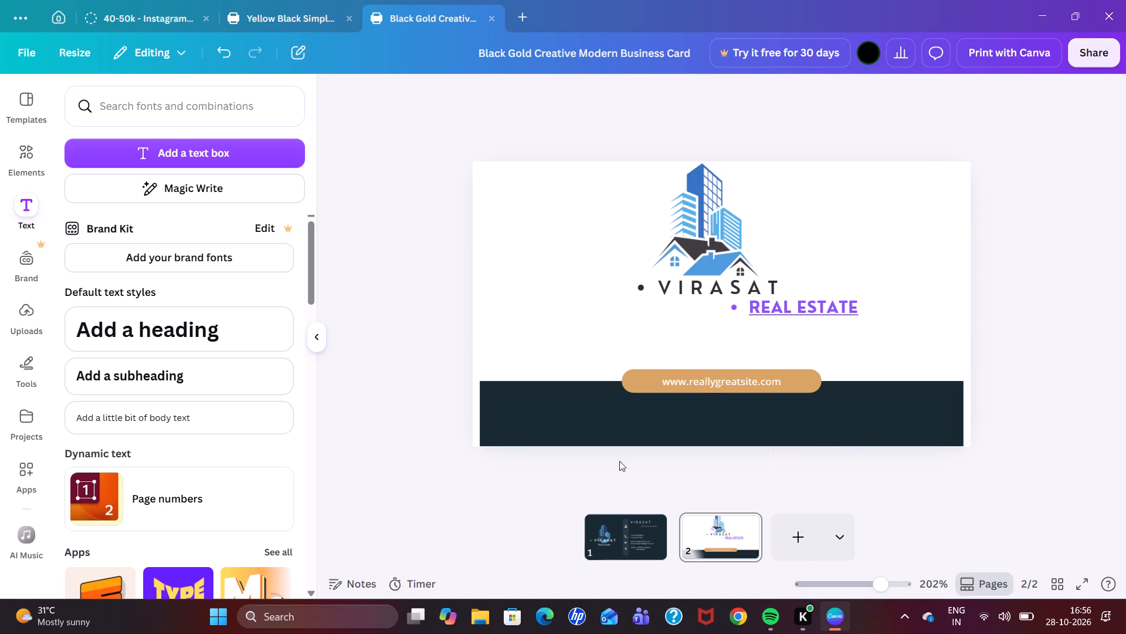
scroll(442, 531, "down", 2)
Preview the back of the card in full screen and return to the editor.
left_click(1083, 584)
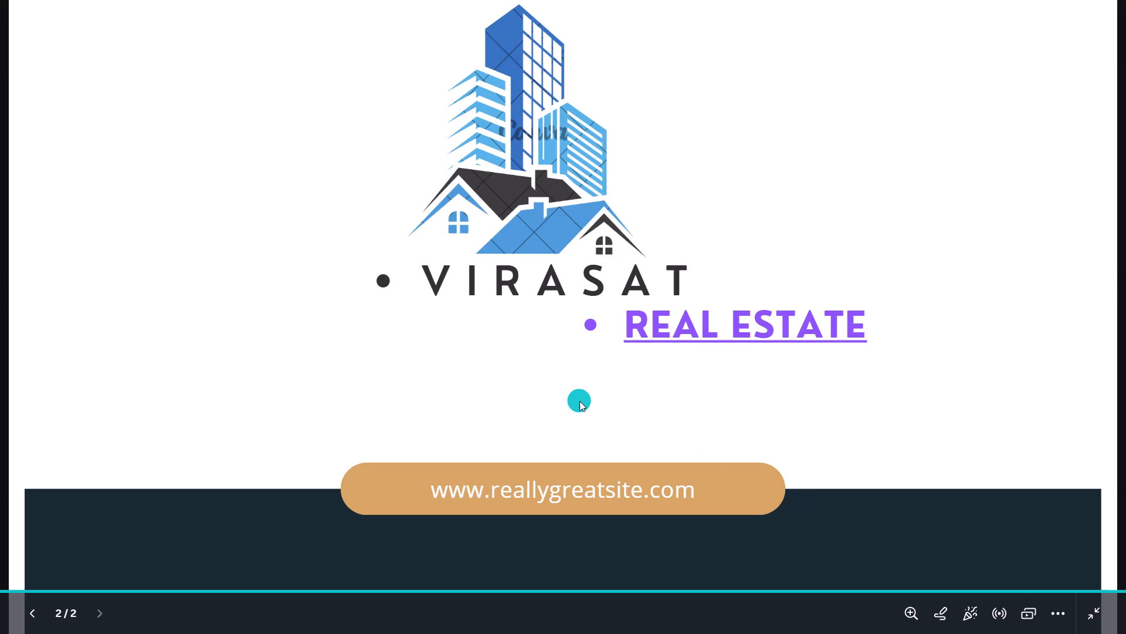
left_click(1092, 614)
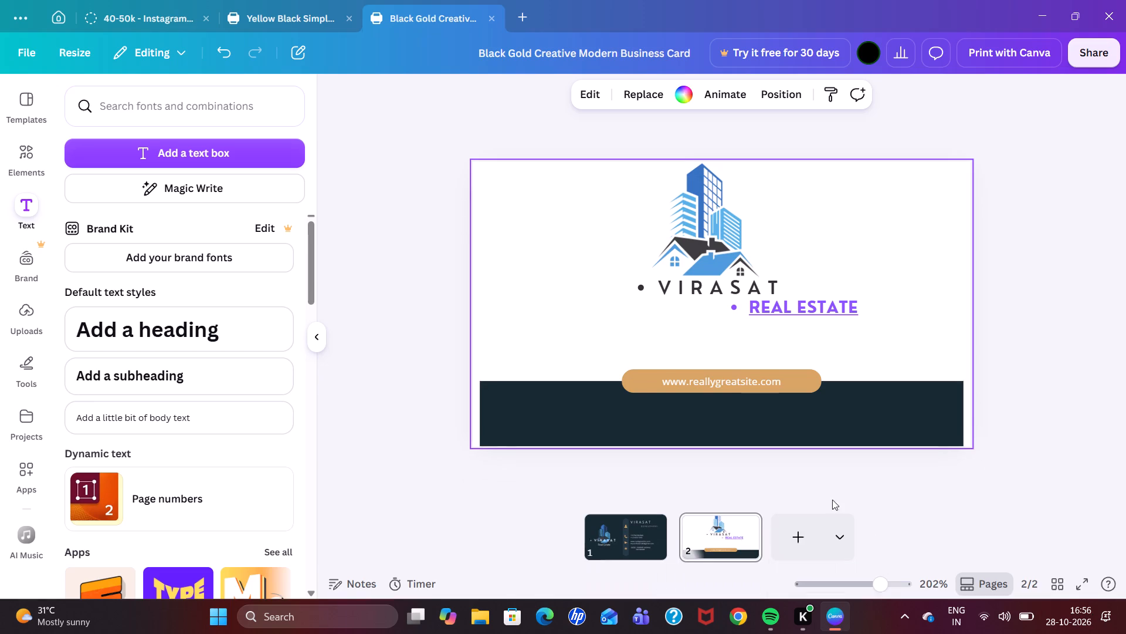
Try white and several default gradients on the "REAL ESTATE" text, settling on the black-to-dark-blue gradient.
left_click(807, 307)
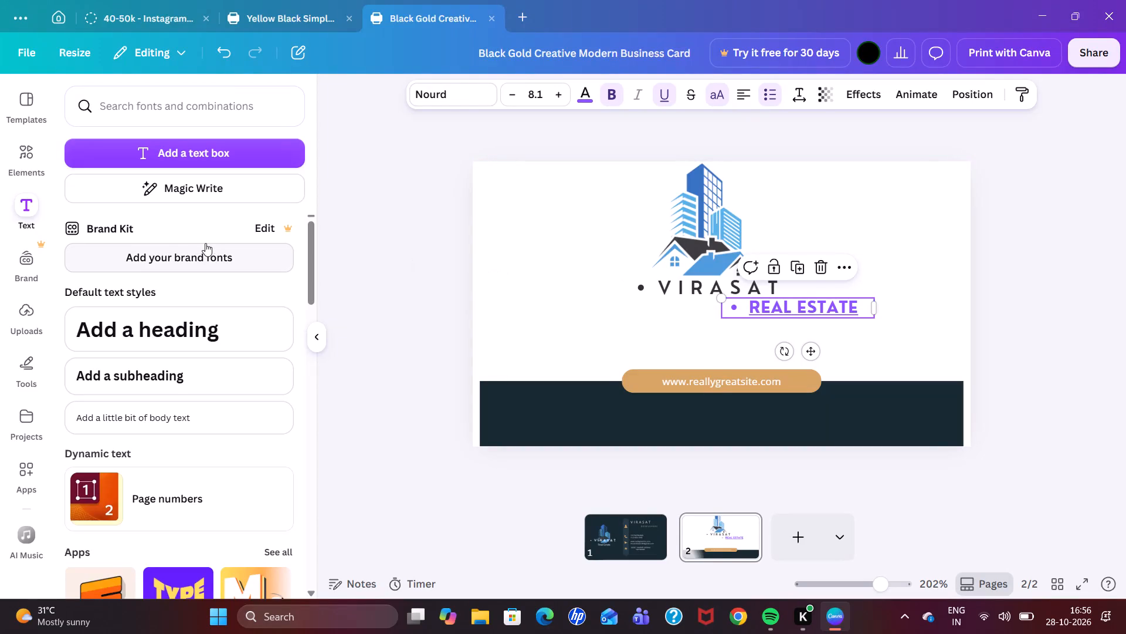
left_click(587, 93)
scroll(145, 316, "down", 1)
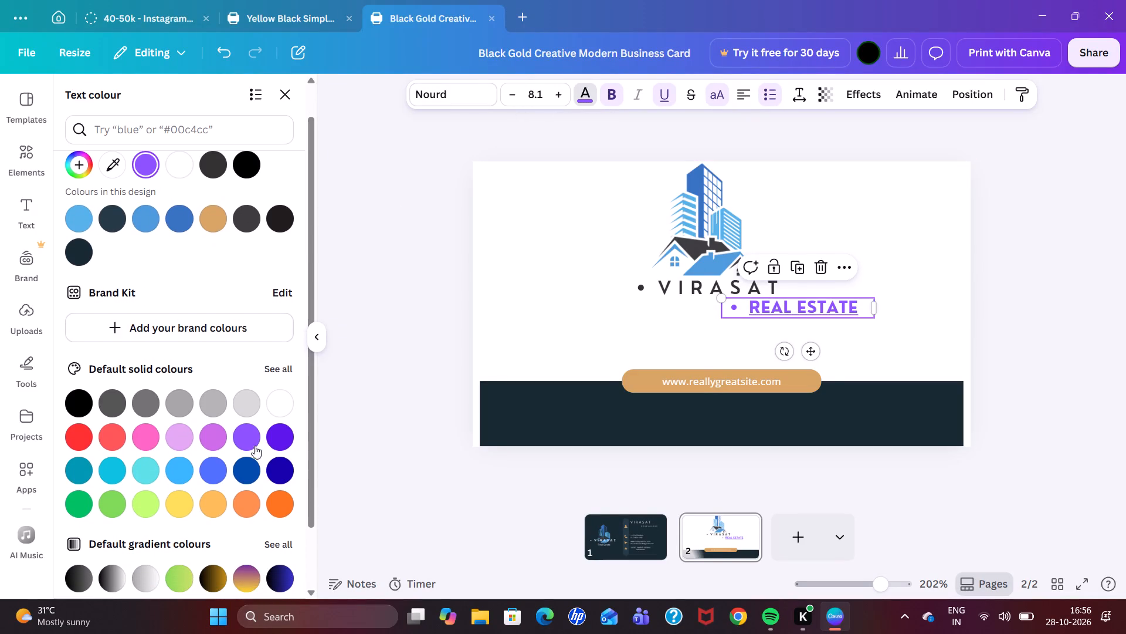
left_click(277, 407)
scroll(277, 407, "down", 1)
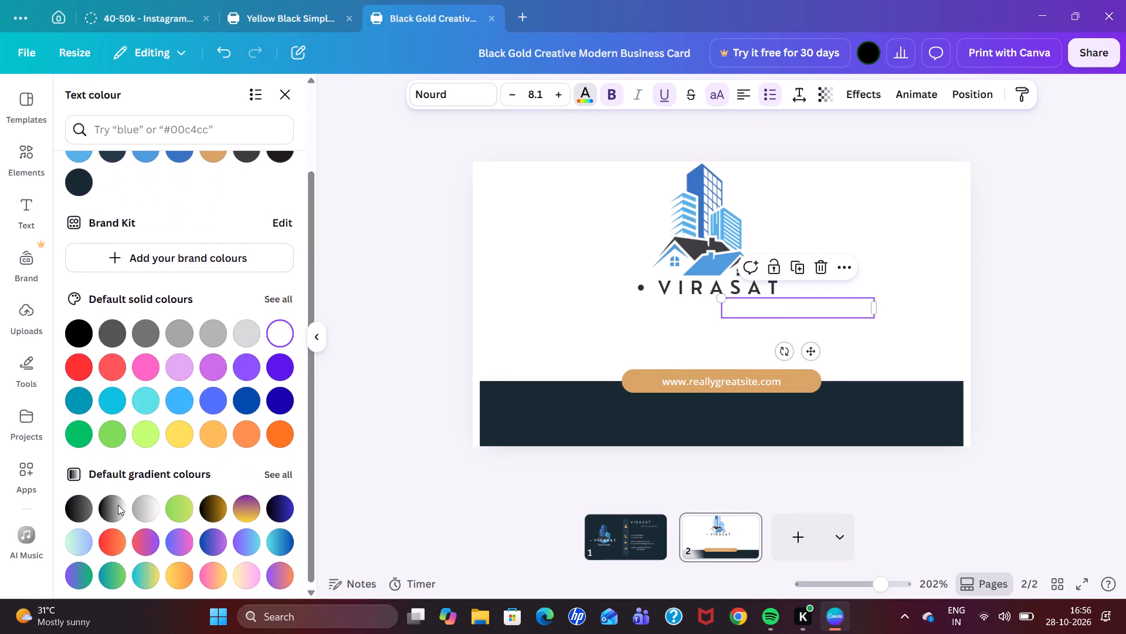
left_click(109, 512)
left_click(74, 503)
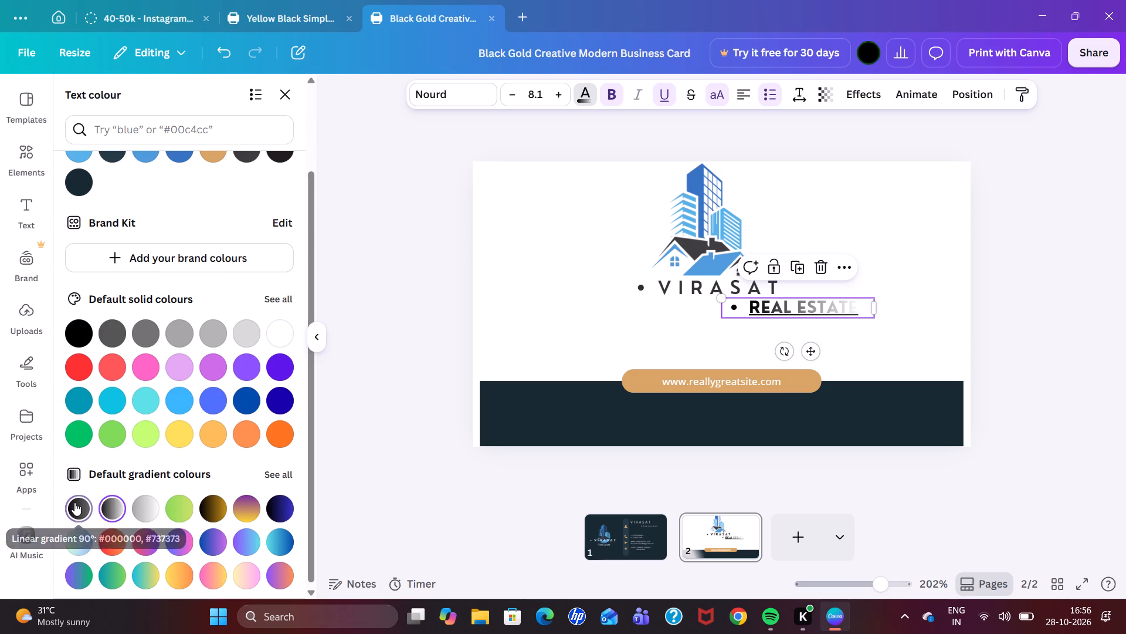
left_click(110, 509)
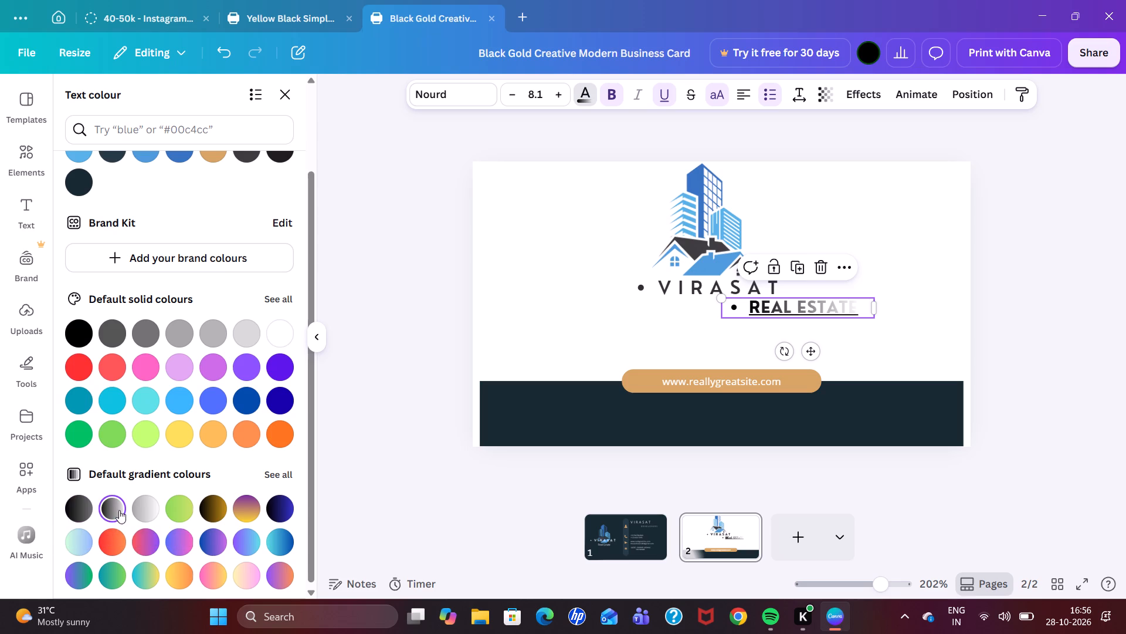
left_click(145, 512)
left_click(178, 517)
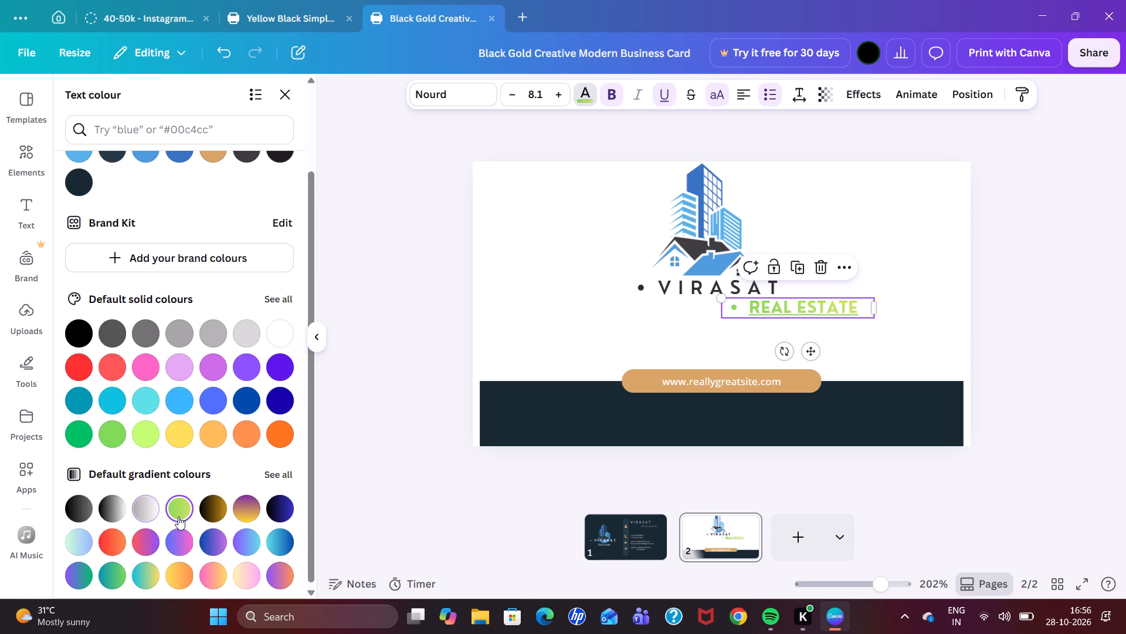
left_click(212, 515)
left_click(70, 508)
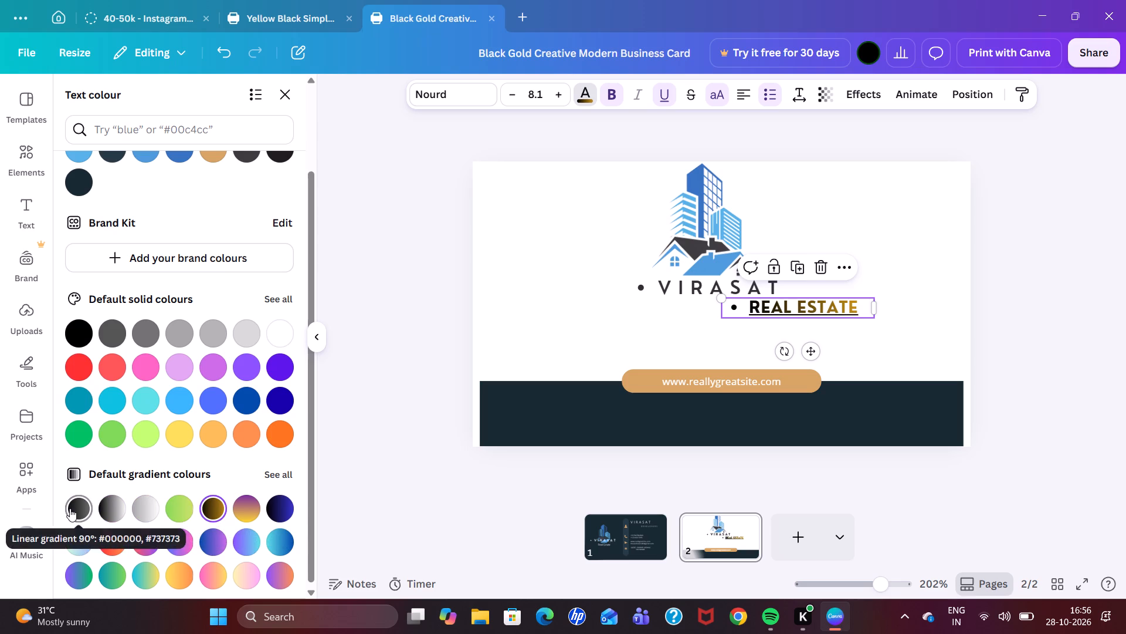
left_click(272, 510)
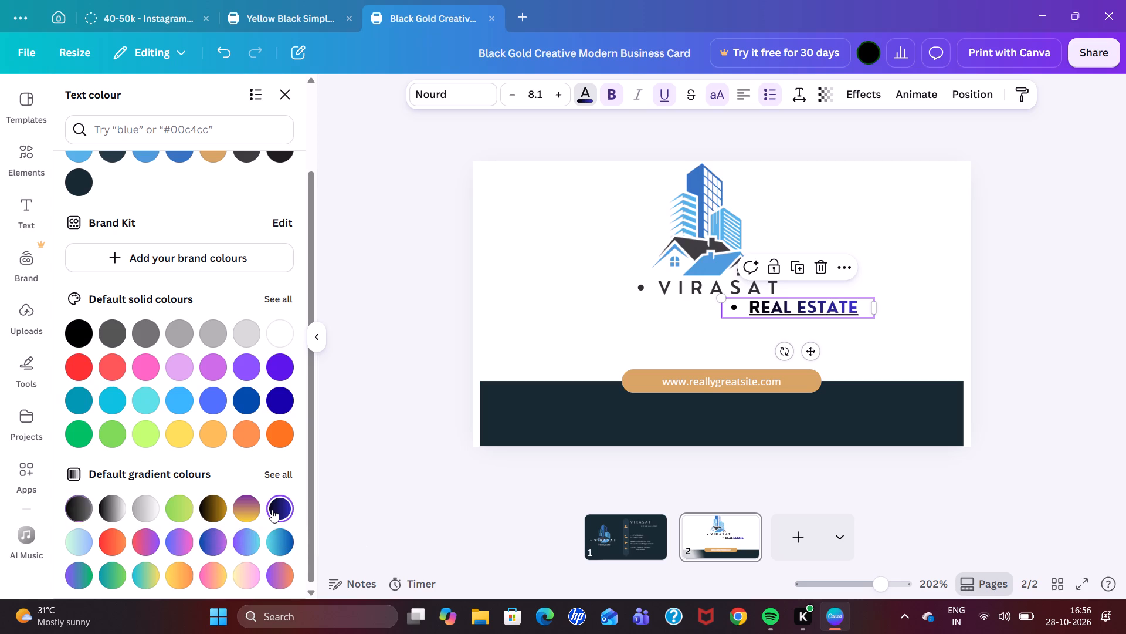
left_click(249, 510)
left_click(273, 512)
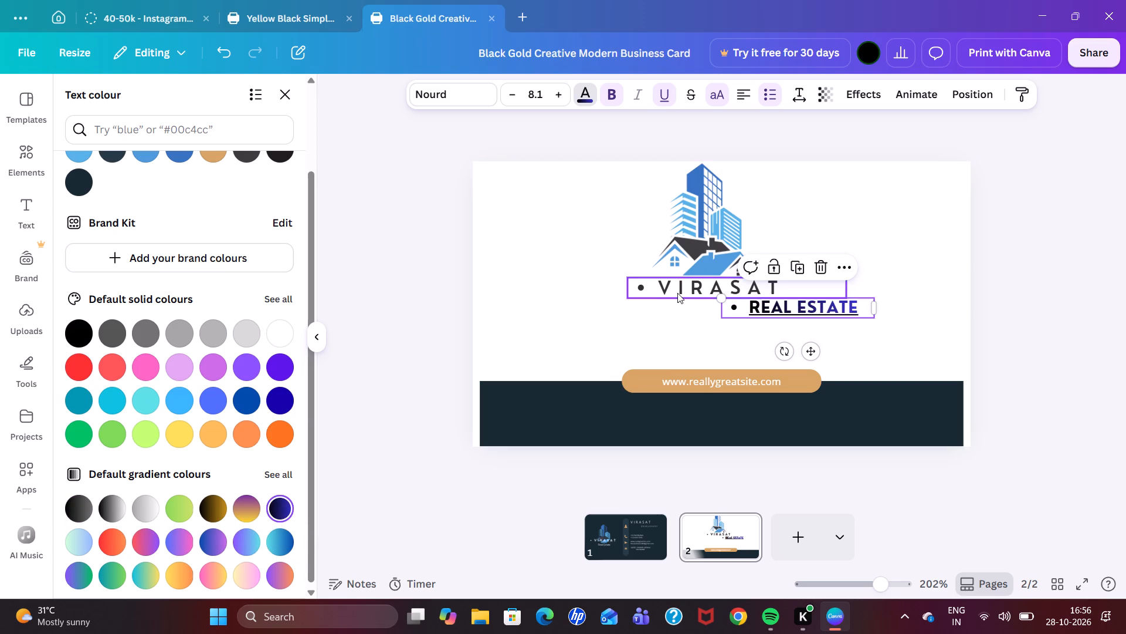
Recolour the "VIRASAT" text with the black-to-dark-blue default gradient, after trying the black-gold and purple-yellow ones.
left_click(677, 291)
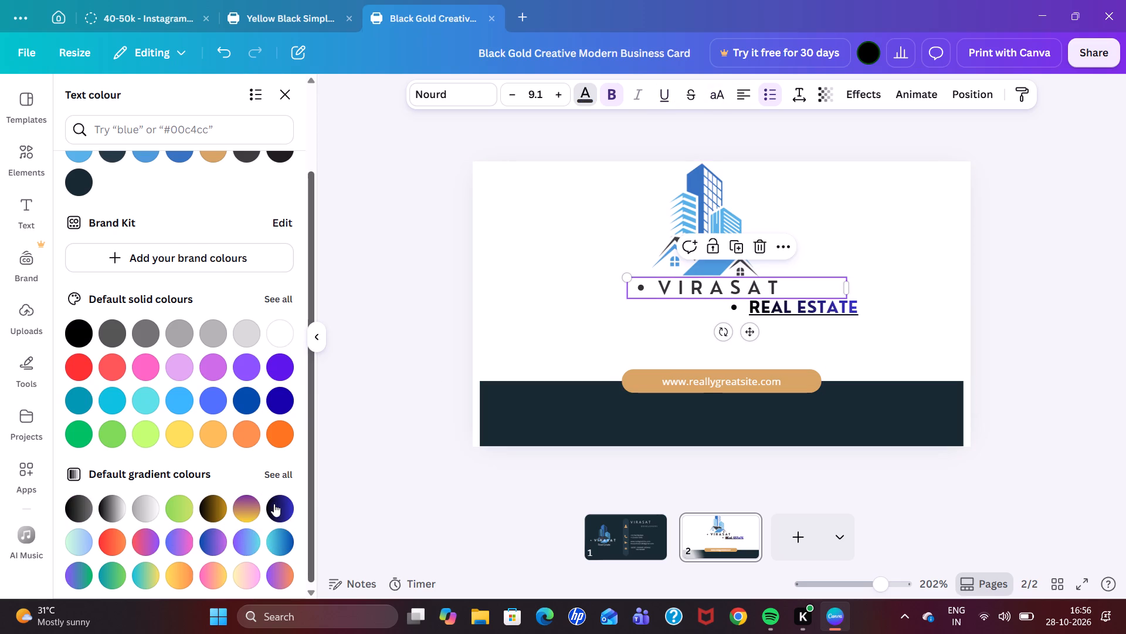
left_click(277, 504)
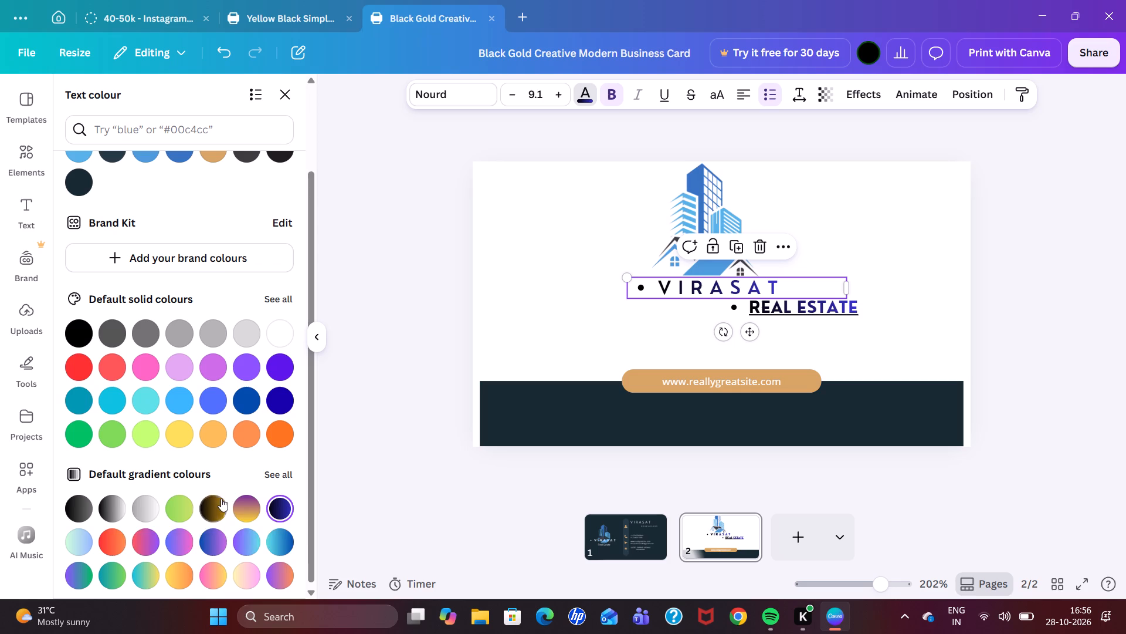
left_click(212, 499)
left_click(254, 507)
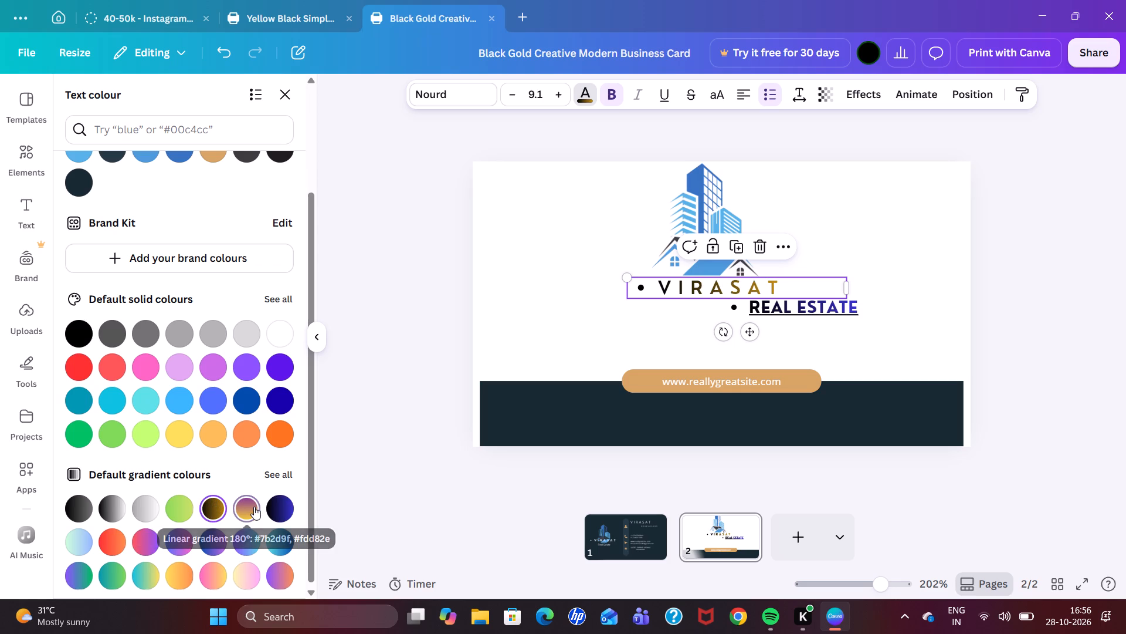
left_click(297, 511)
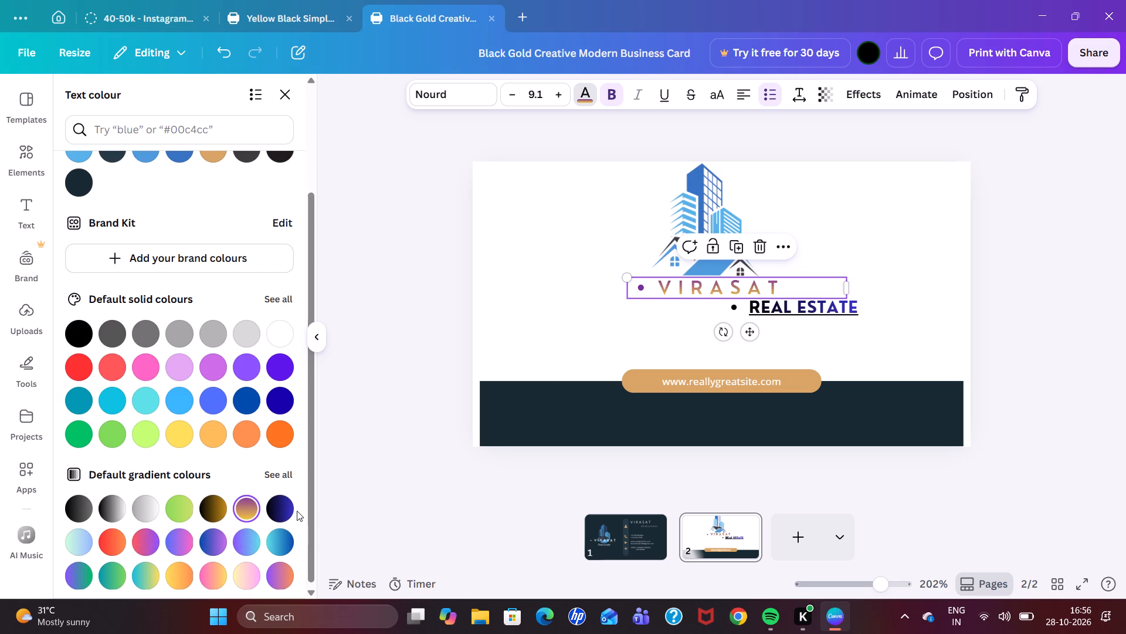
left_click(280, 511)
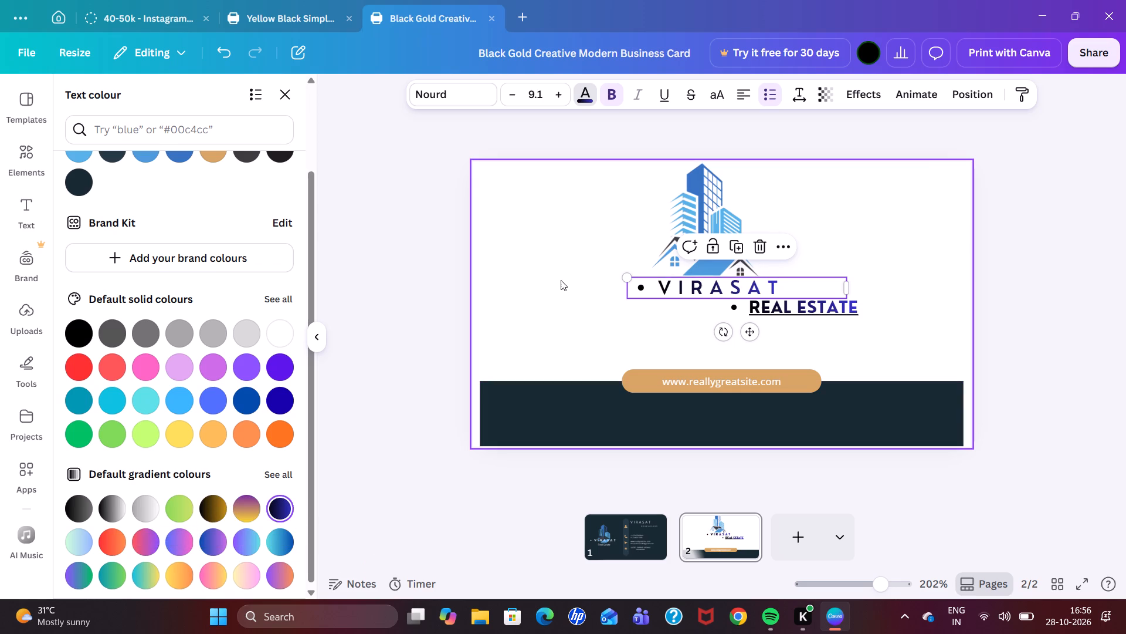
left_click(561, 280)
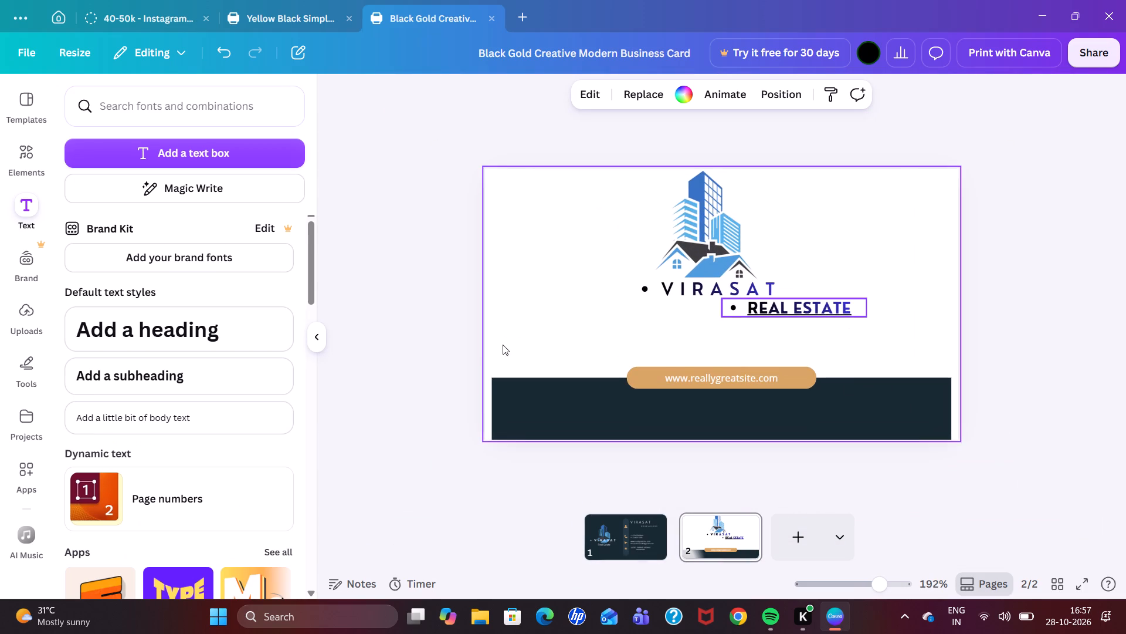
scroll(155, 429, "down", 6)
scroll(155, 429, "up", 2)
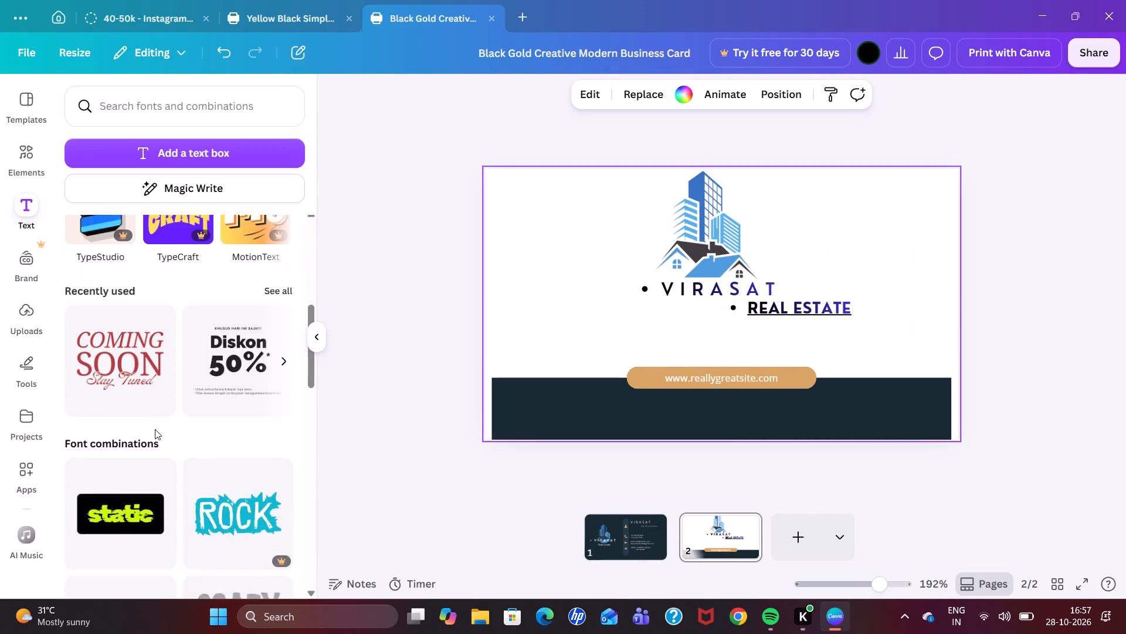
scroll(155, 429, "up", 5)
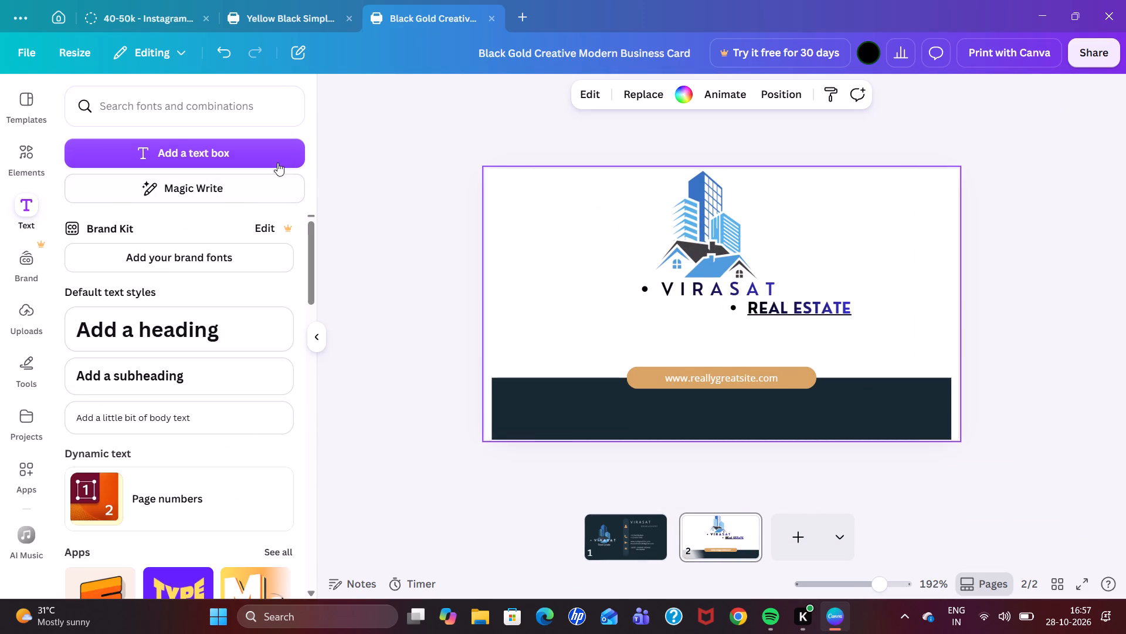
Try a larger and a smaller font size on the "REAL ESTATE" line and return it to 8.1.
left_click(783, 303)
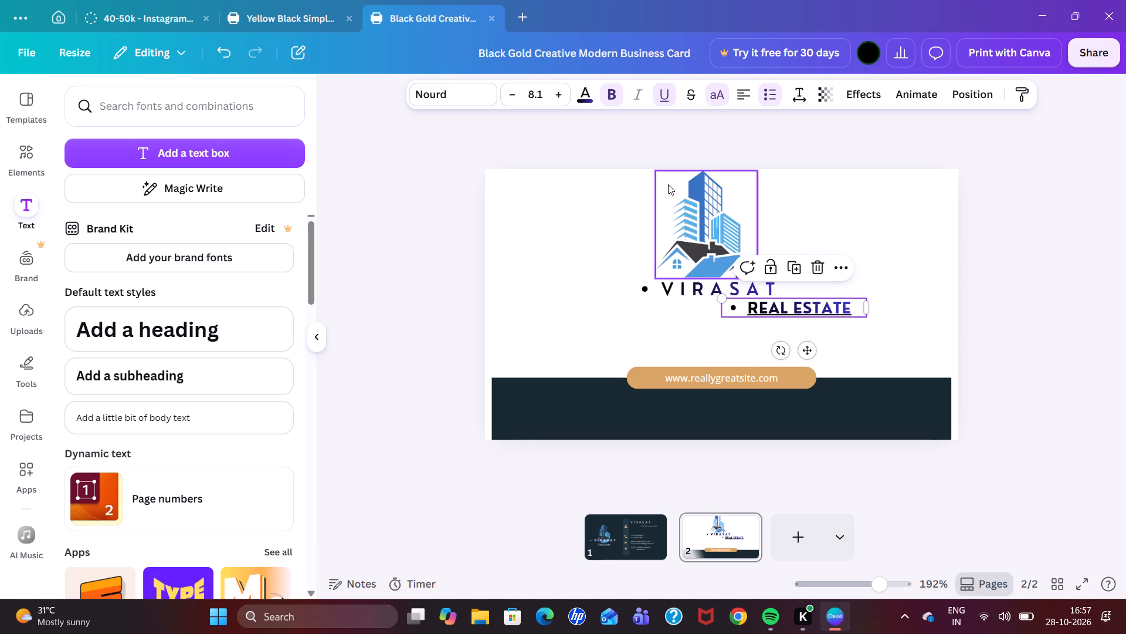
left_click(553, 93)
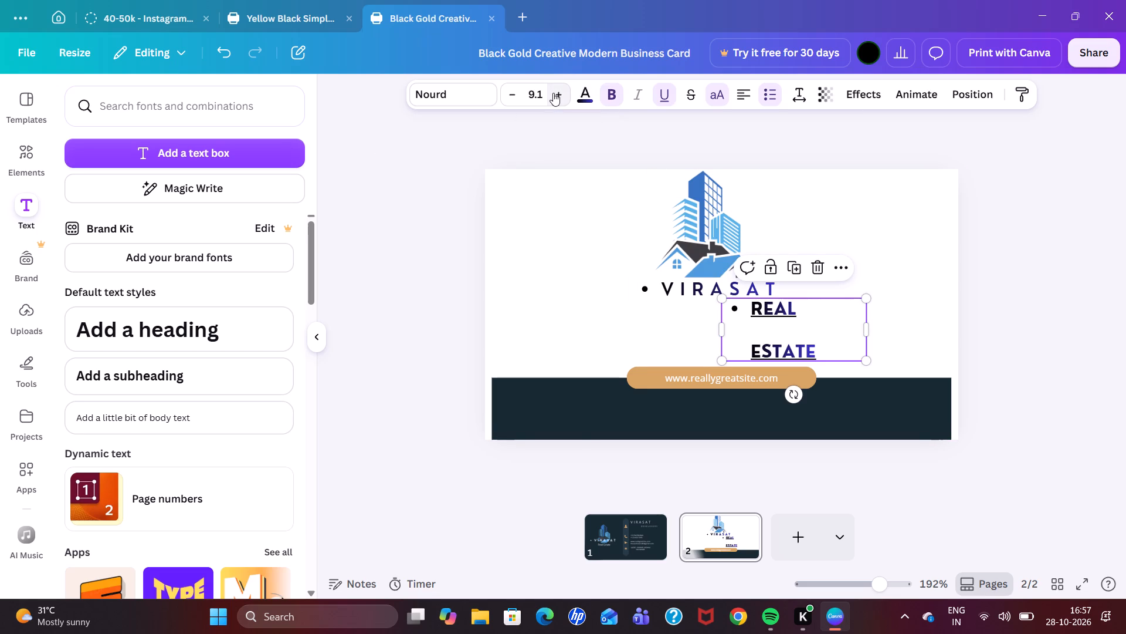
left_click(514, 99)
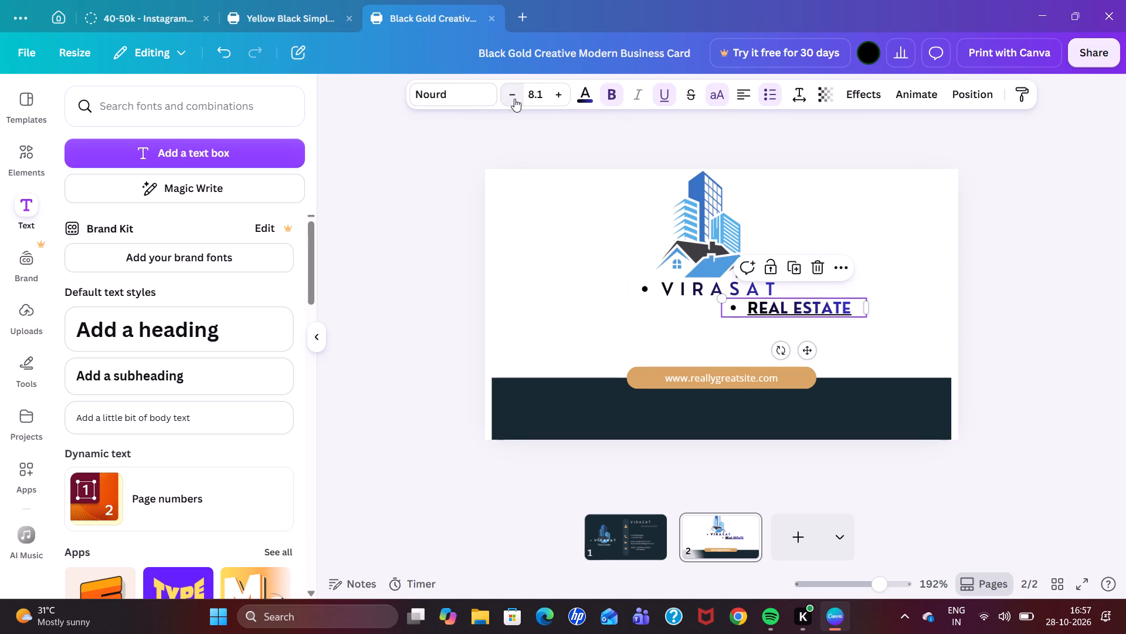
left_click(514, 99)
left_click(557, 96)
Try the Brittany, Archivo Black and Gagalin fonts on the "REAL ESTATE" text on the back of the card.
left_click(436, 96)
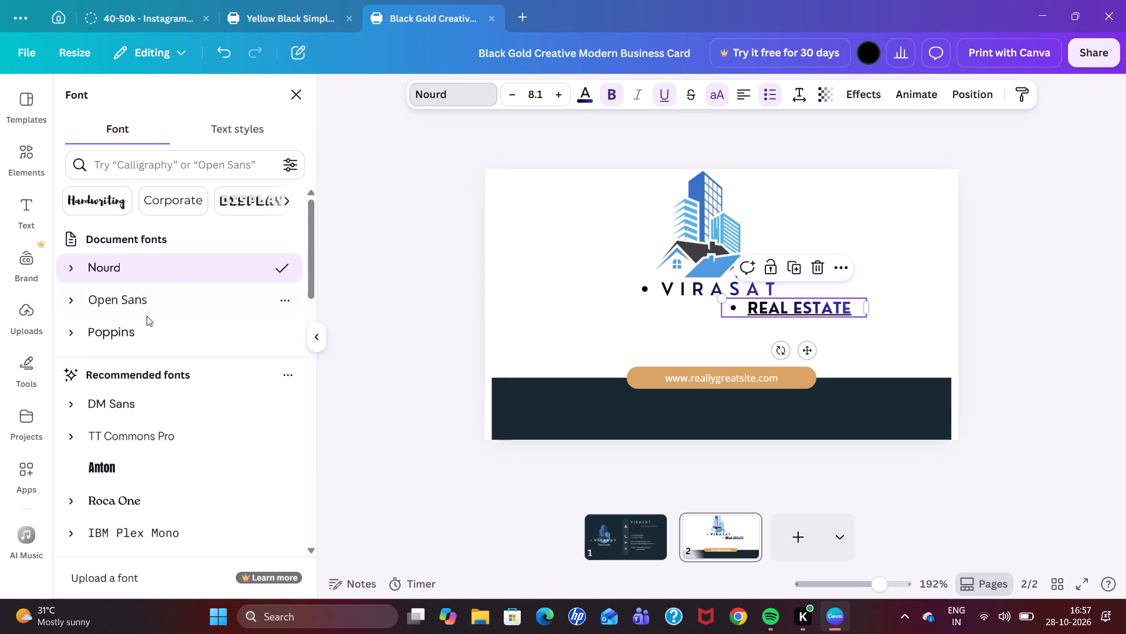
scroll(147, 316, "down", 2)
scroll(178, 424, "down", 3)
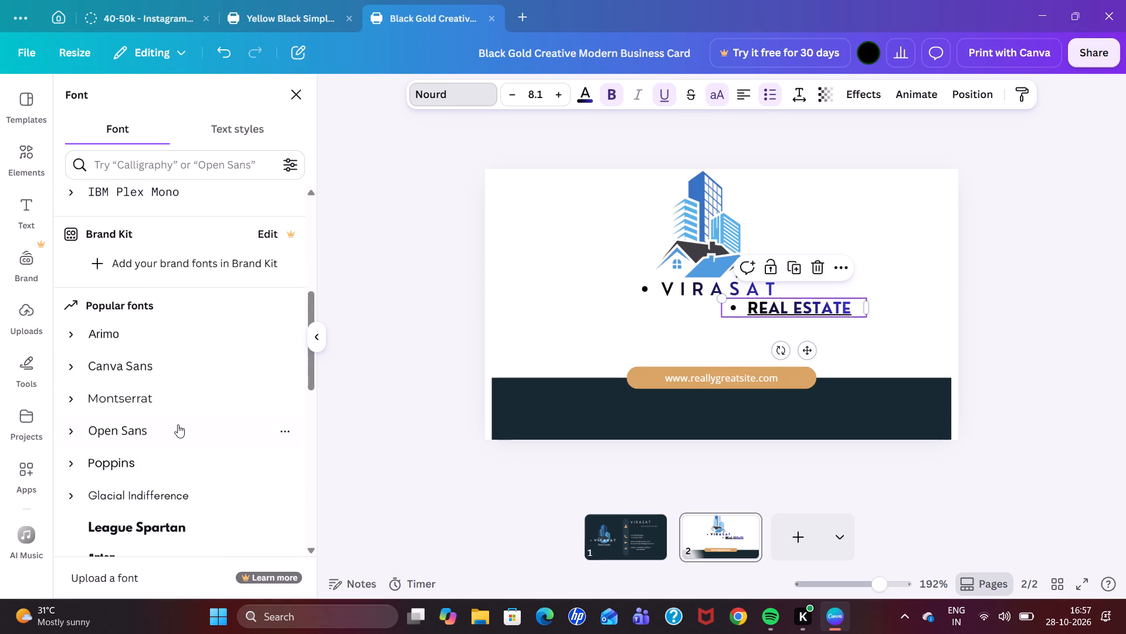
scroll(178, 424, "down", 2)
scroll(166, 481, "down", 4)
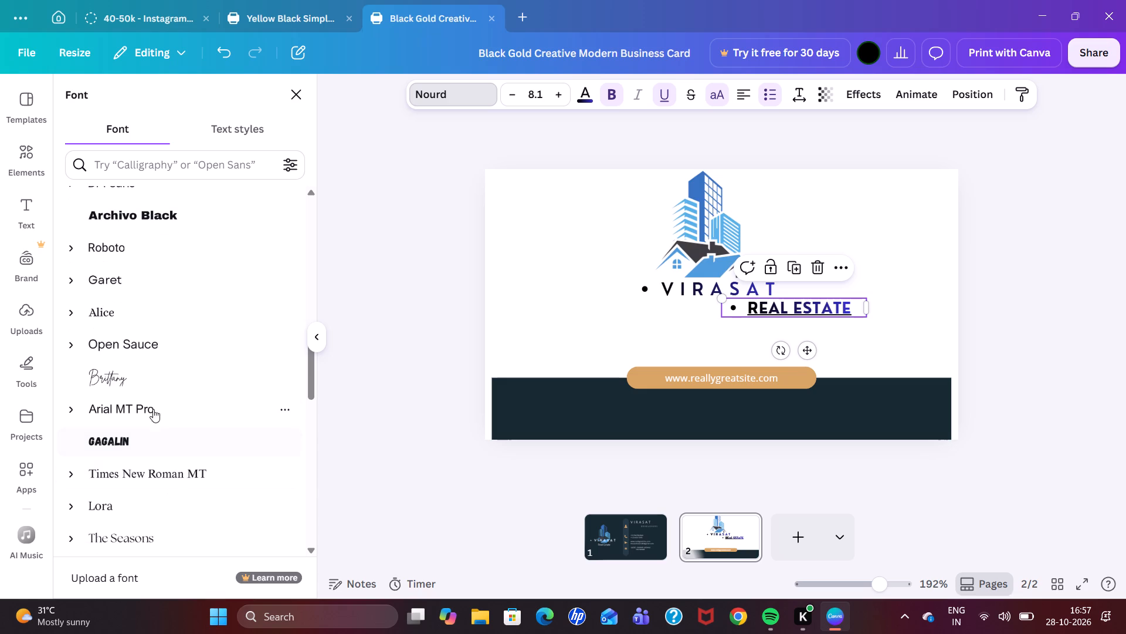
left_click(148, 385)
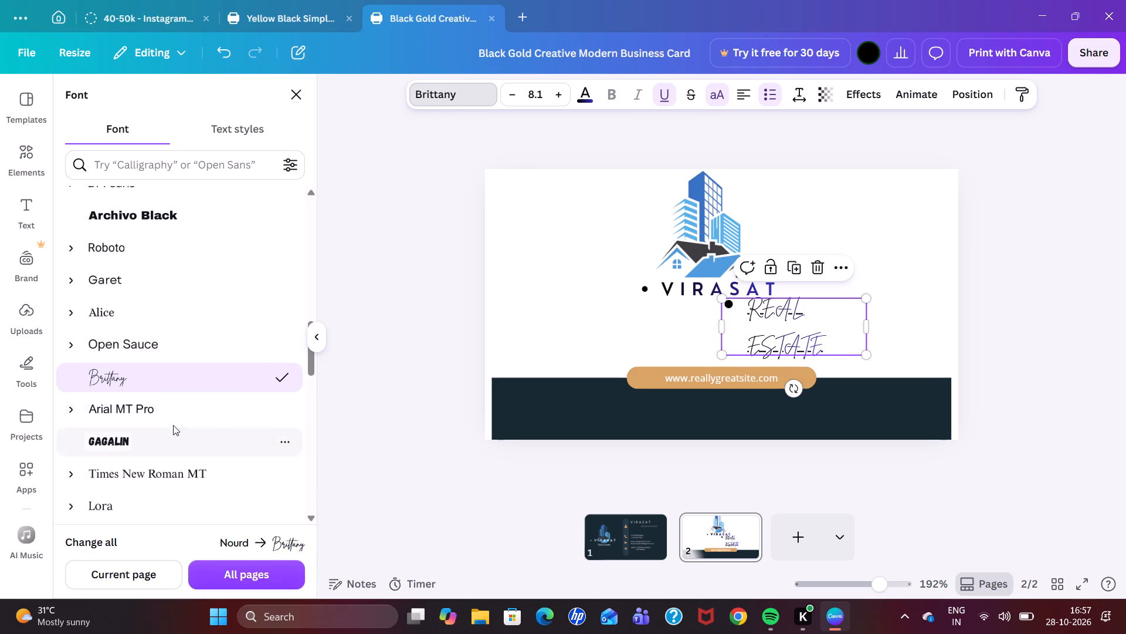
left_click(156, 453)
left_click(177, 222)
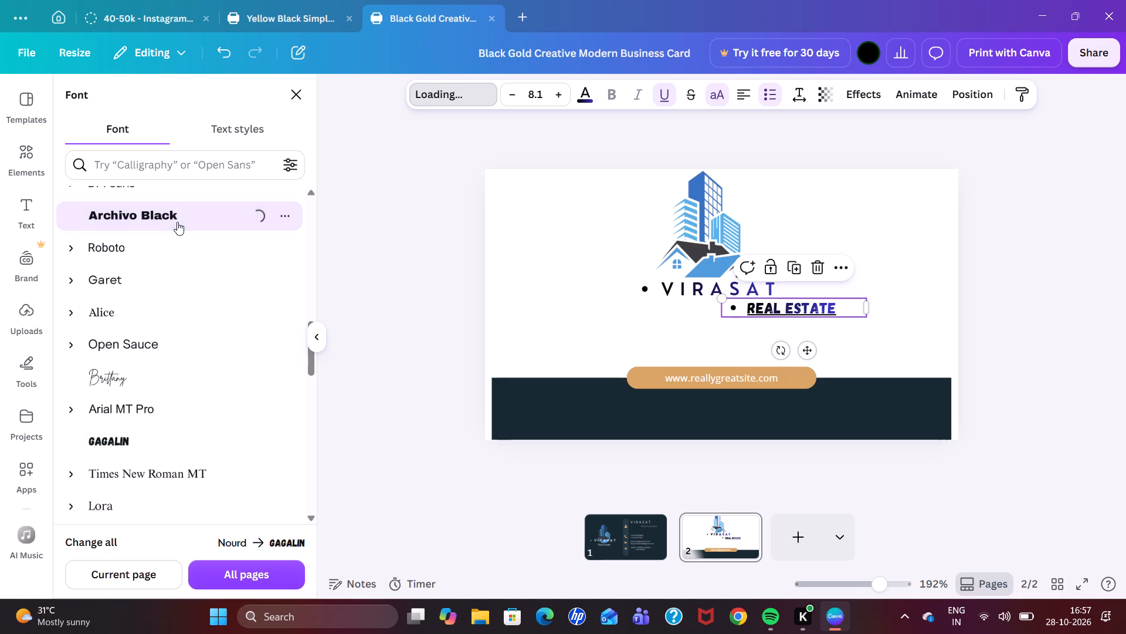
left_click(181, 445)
Set the "REAL ESTATE" text on the back of the card to the Noto Serif Ethiopic Condensed font.
scroll(181, 445, "down", 3)
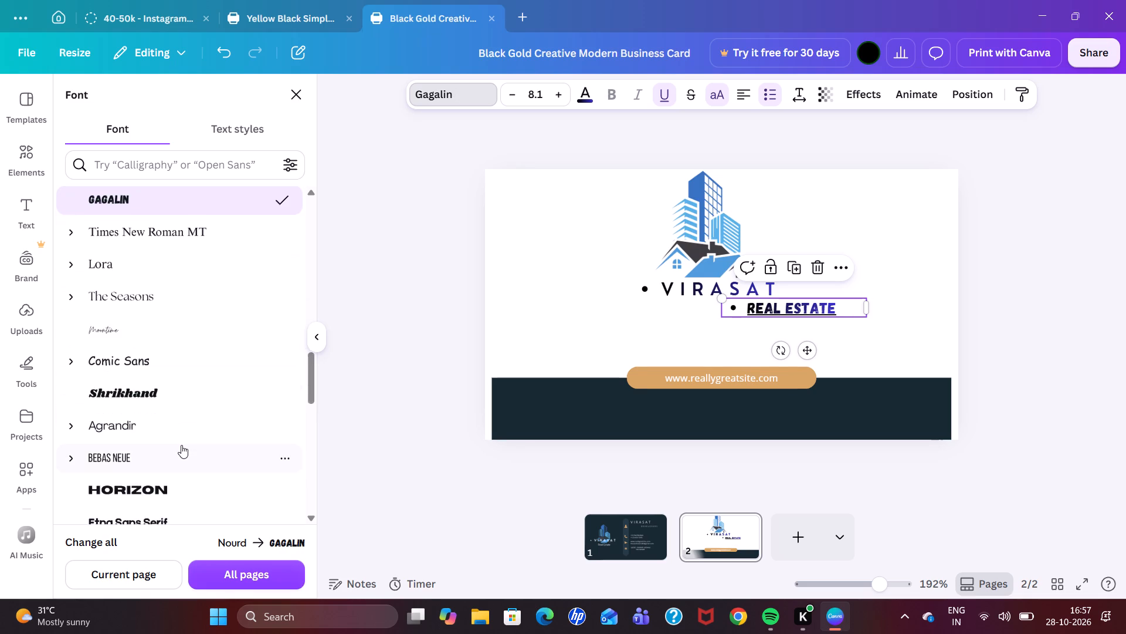
scroll(181, 445, "down", 4)
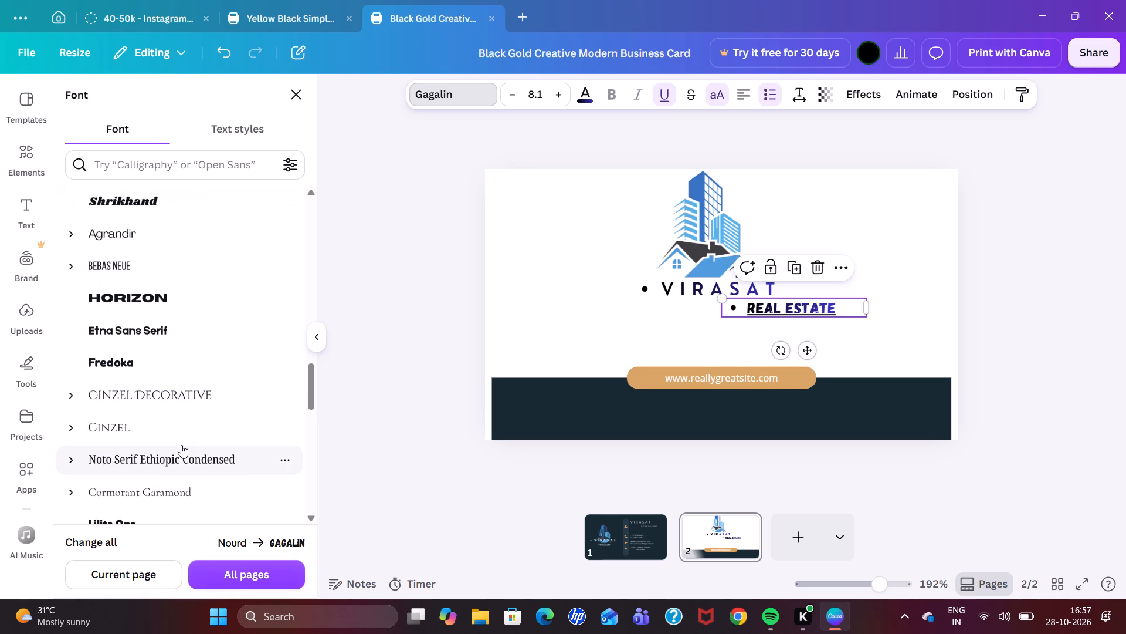
scroll(181, 445, "down", 1)
left_click(181, 456)
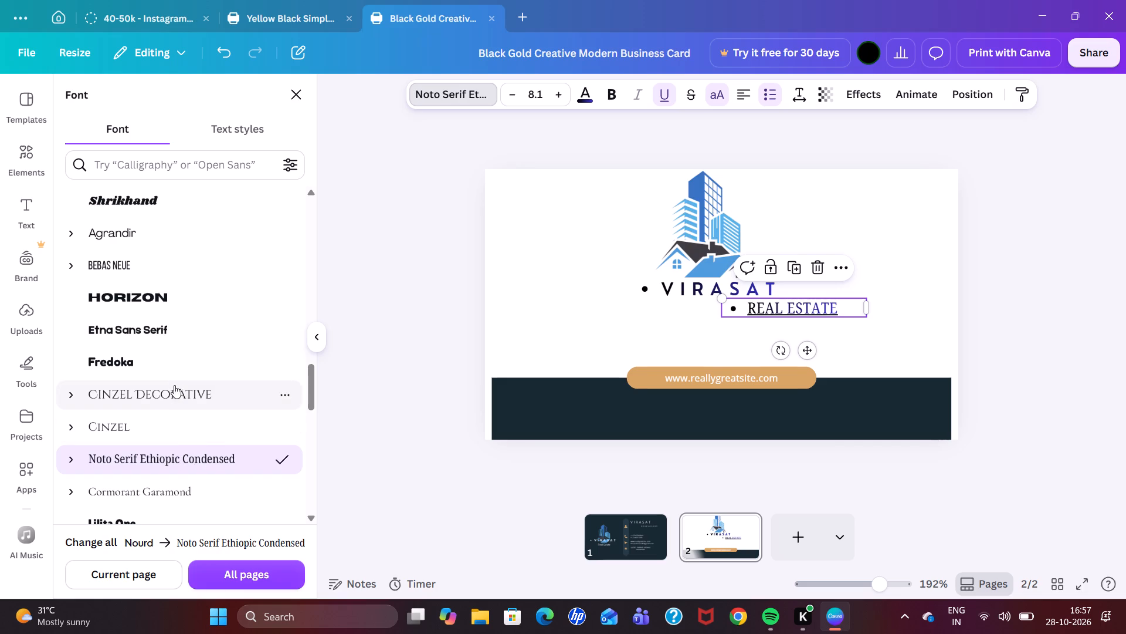
Look through more of the available fonts for the "REAL ESTATE" text, then deselect it.
scroll(198, 496, "down", 3)
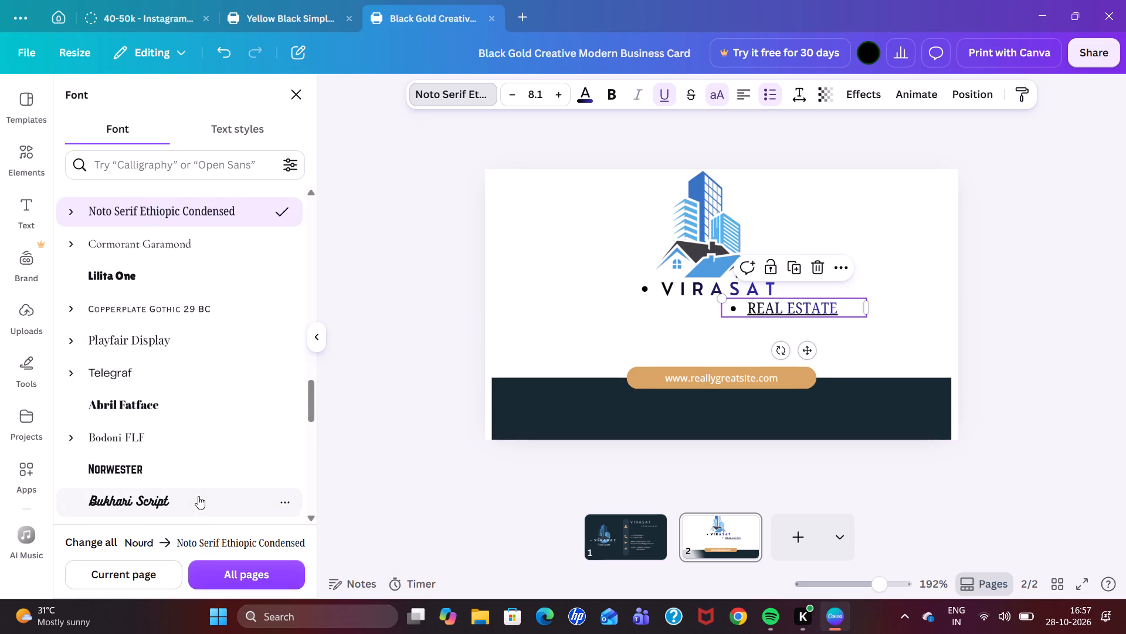
scroll(198, 496, "down", 1)
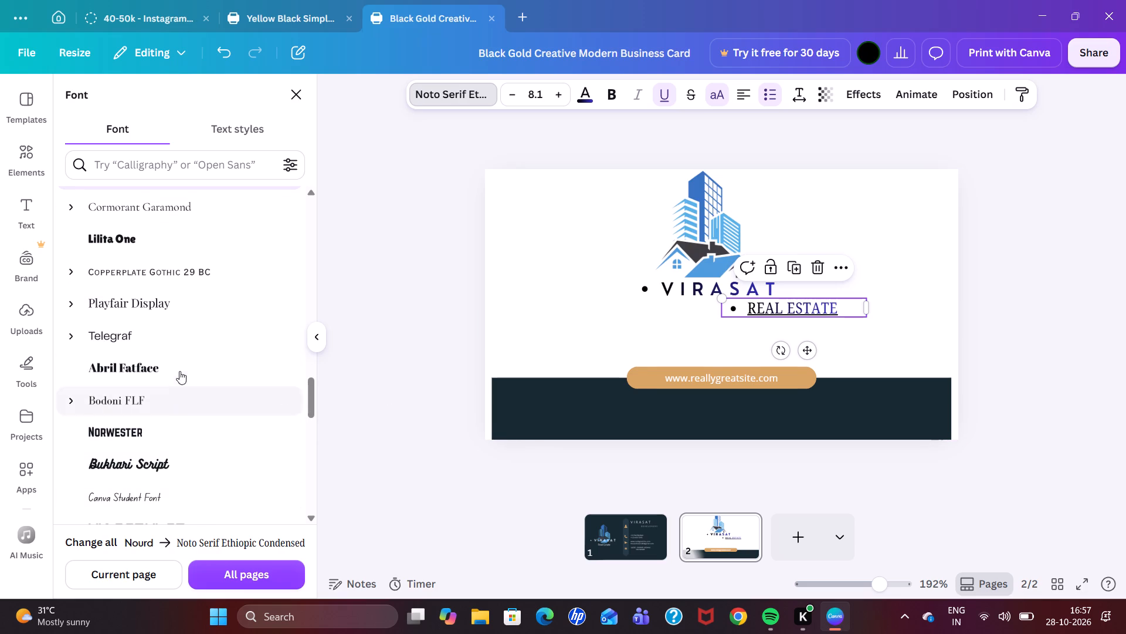
scroll(205, 267, "down", 4)
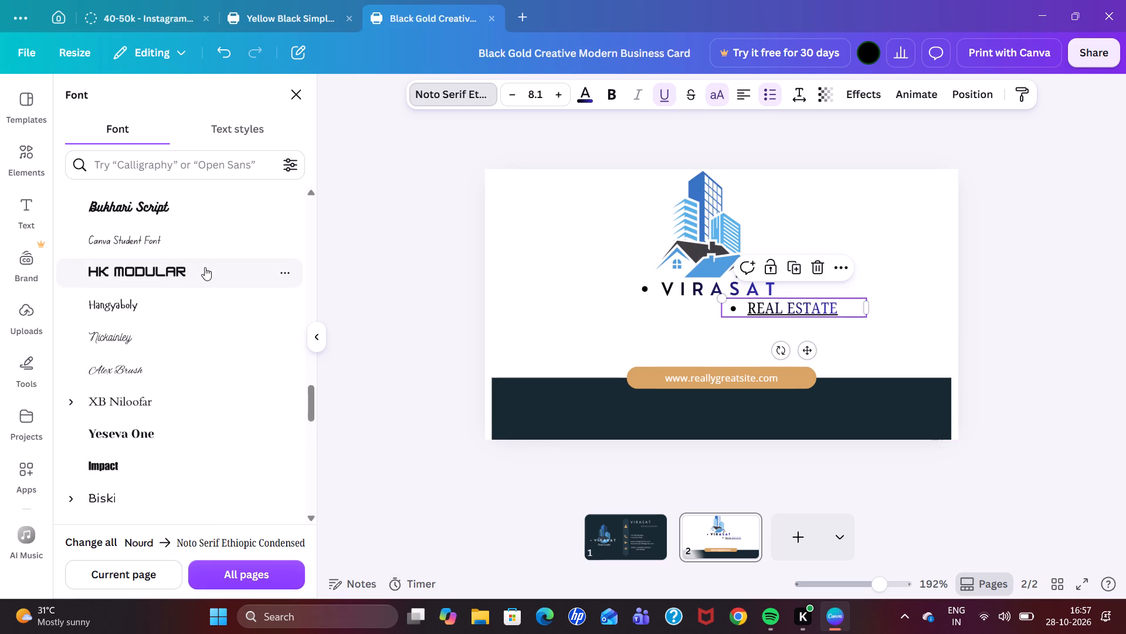
scroll(205, 267, "down", 5)
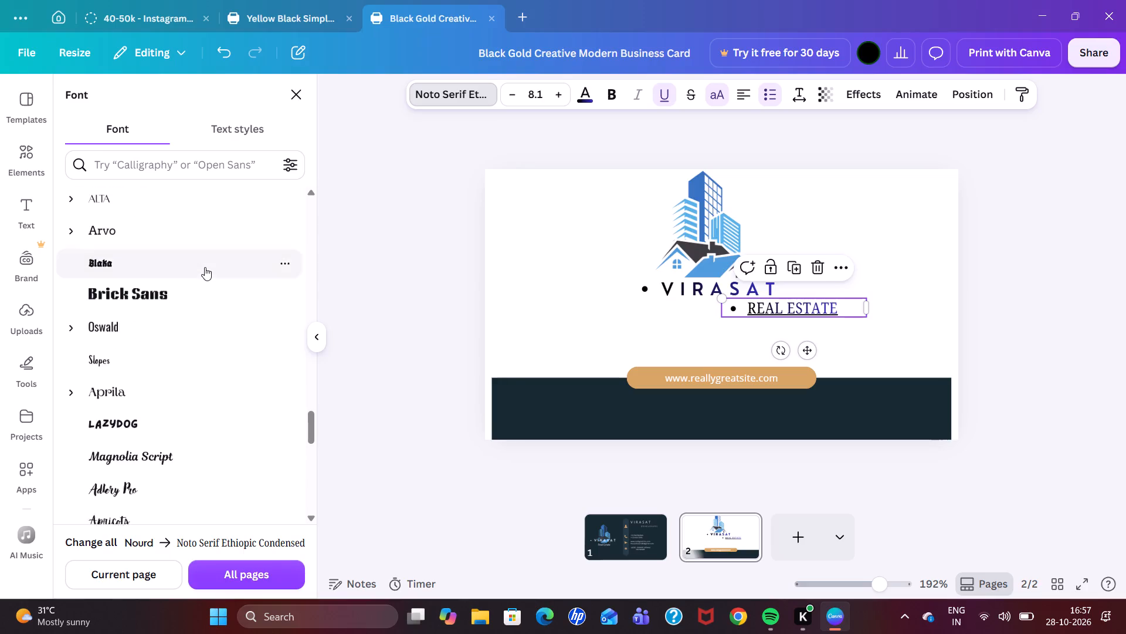
scroll(205, 267, "down", 4)
scroll(205, 267, "up", 9)
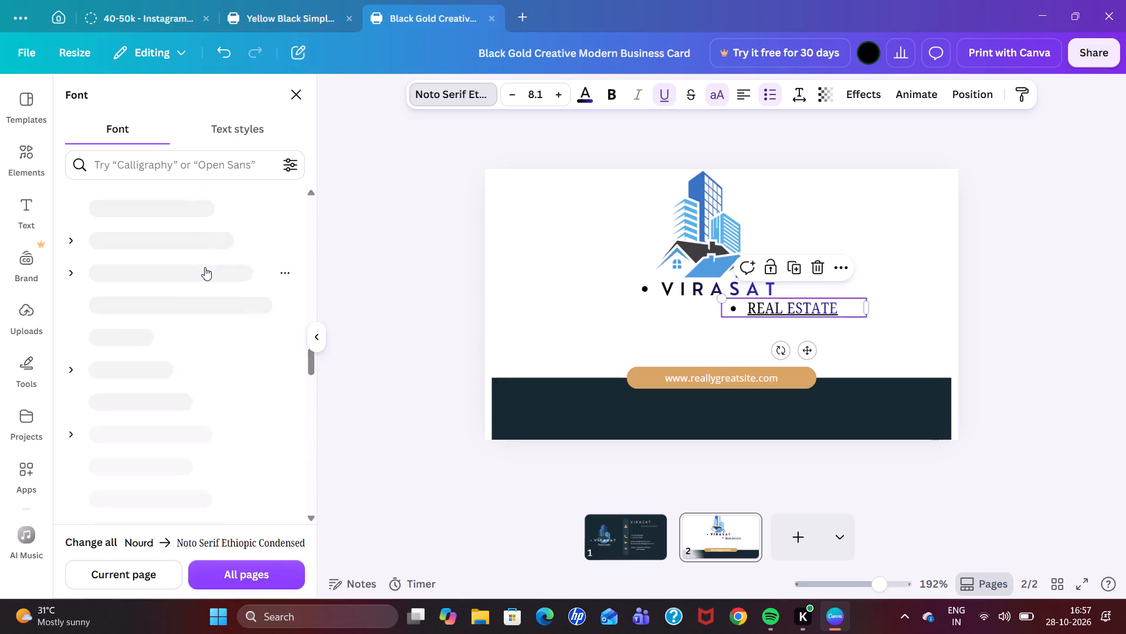
scroll(205, 267, "up", 5)
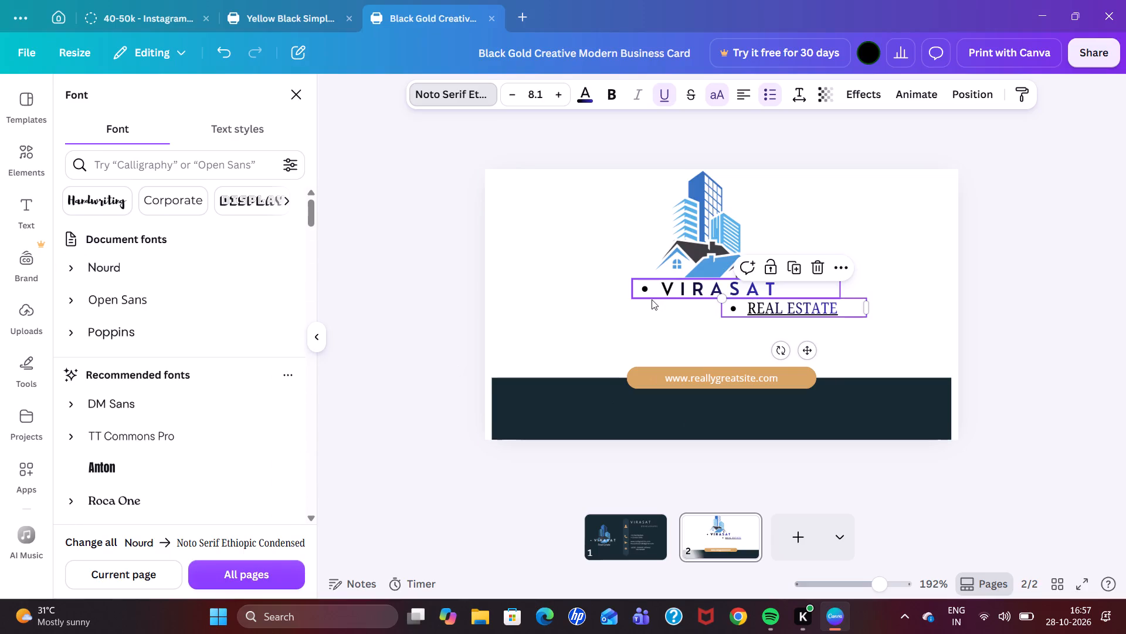
left_click(652, 299)
left_click(618, 319)
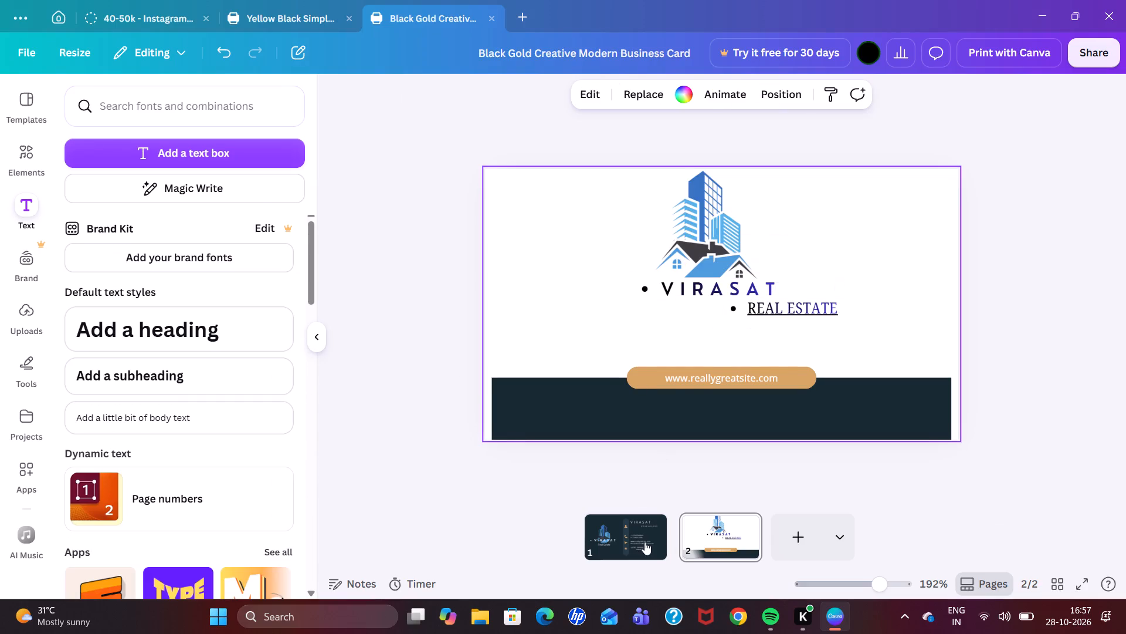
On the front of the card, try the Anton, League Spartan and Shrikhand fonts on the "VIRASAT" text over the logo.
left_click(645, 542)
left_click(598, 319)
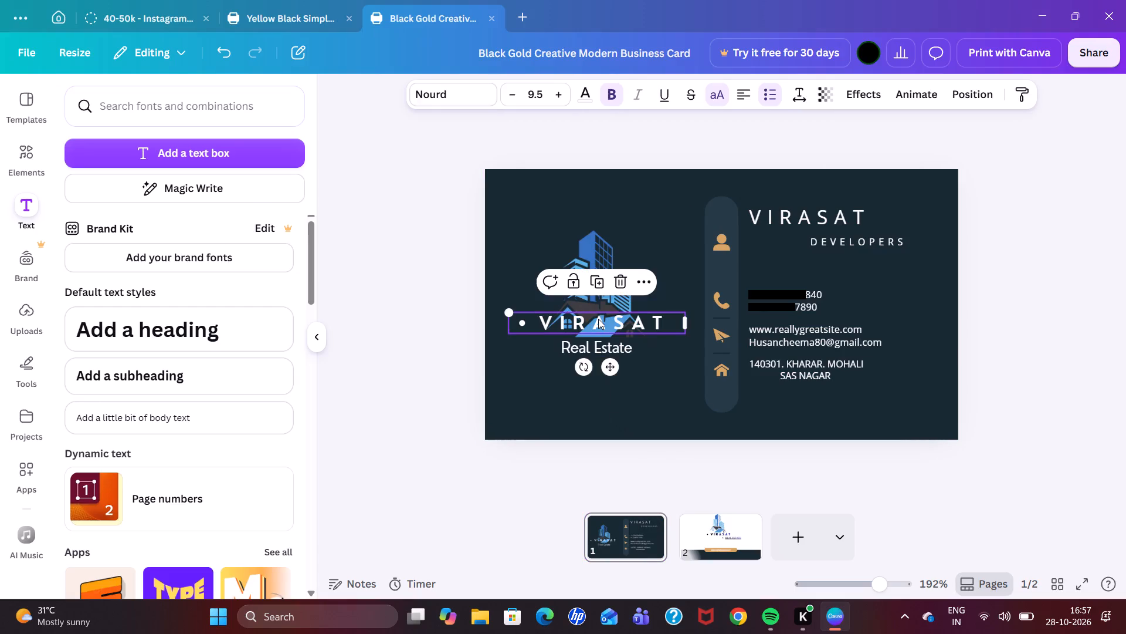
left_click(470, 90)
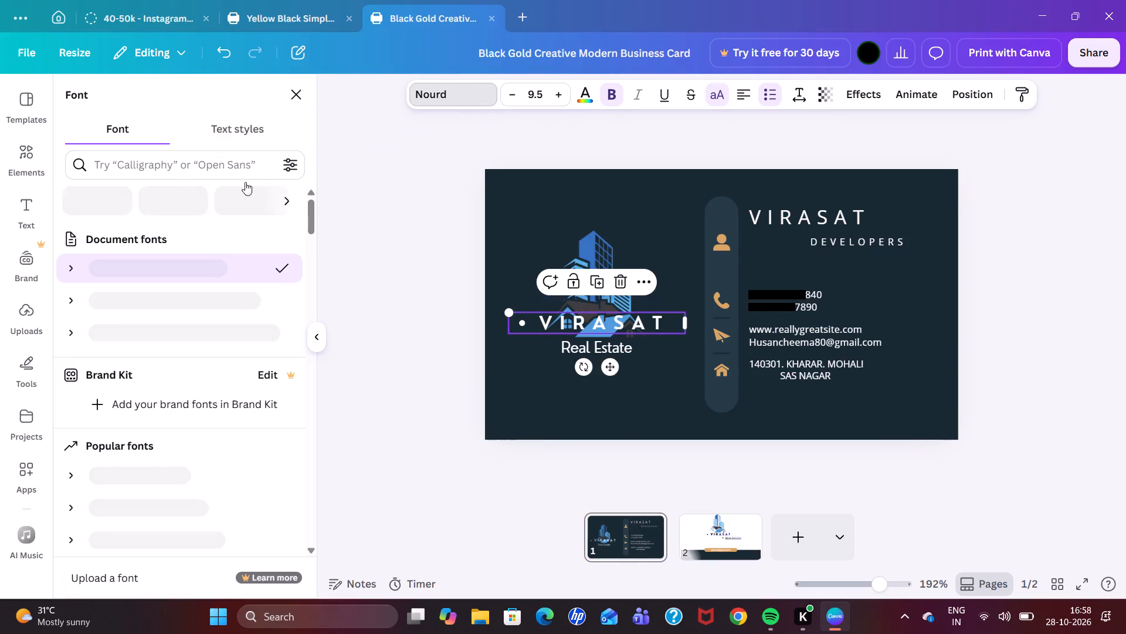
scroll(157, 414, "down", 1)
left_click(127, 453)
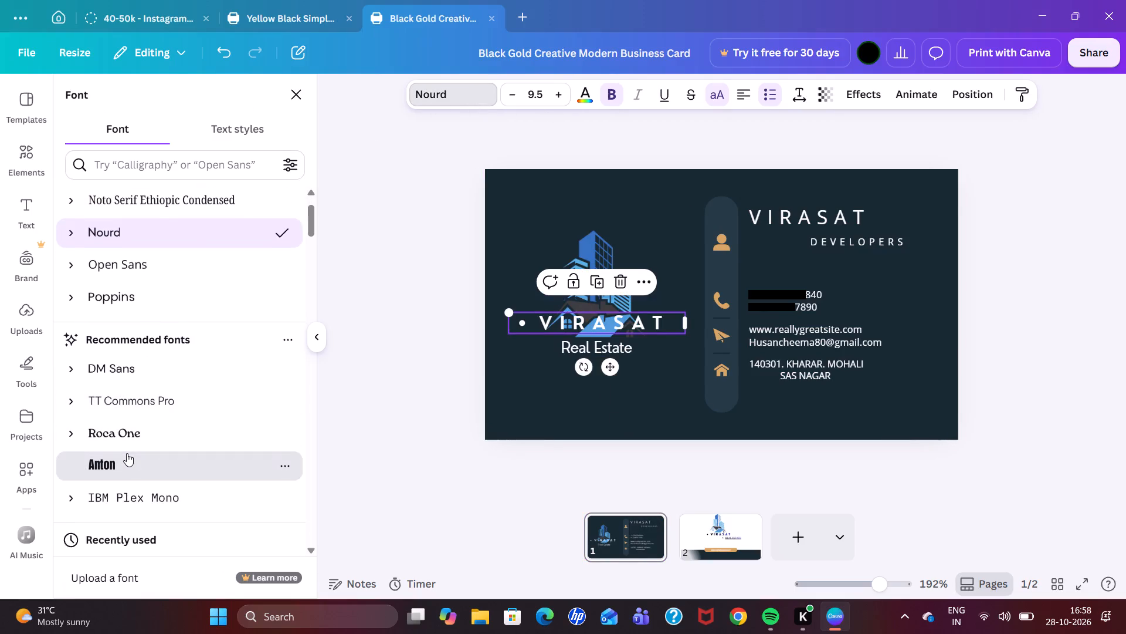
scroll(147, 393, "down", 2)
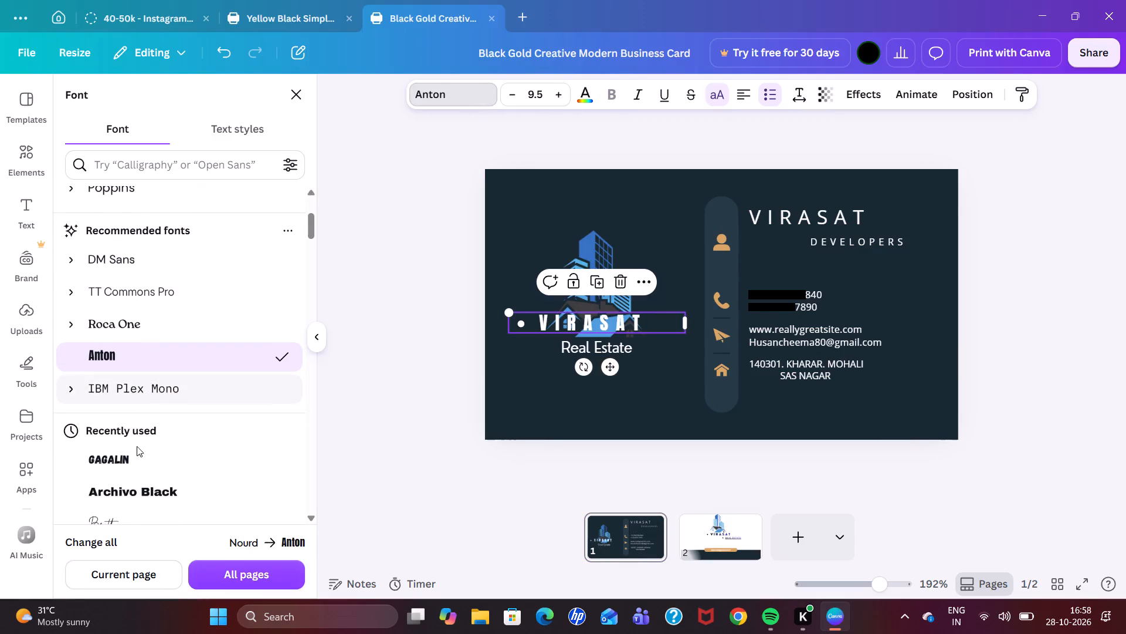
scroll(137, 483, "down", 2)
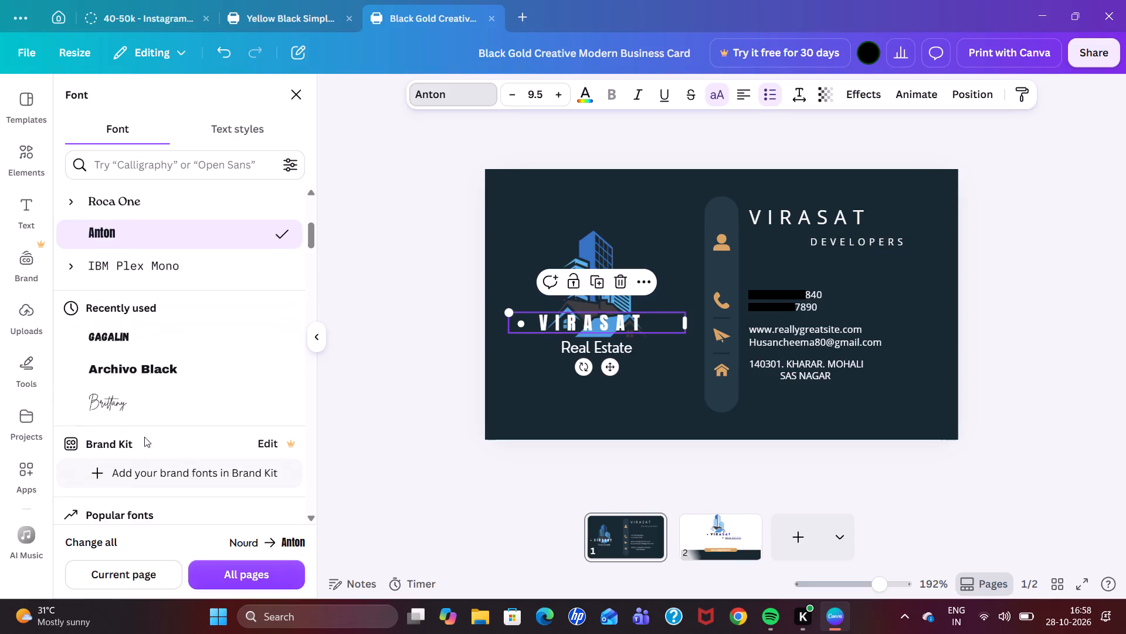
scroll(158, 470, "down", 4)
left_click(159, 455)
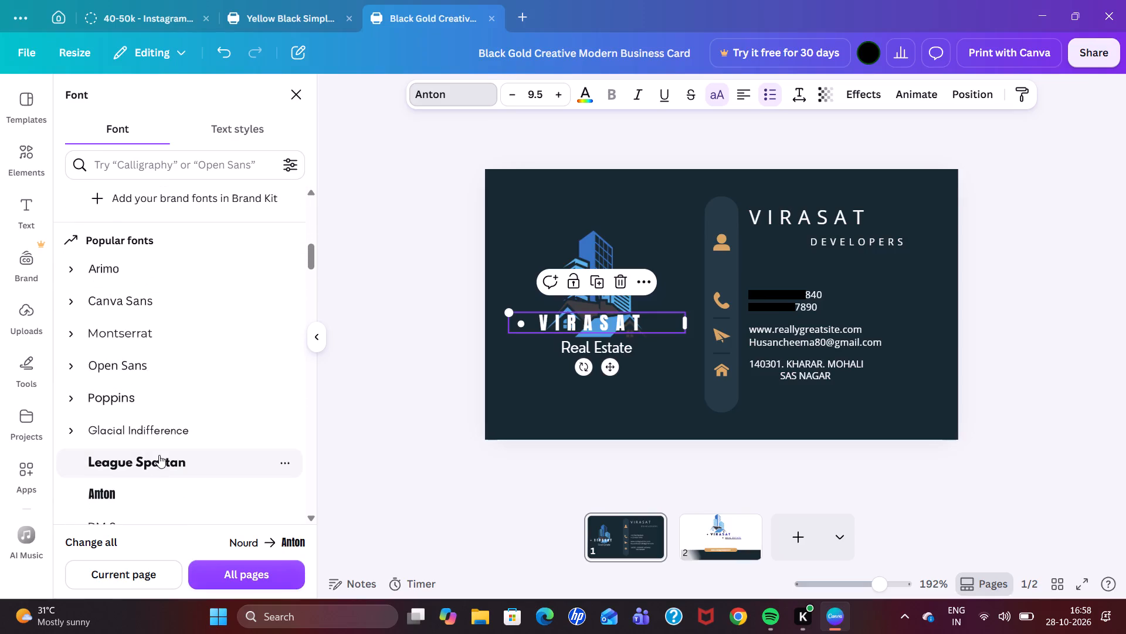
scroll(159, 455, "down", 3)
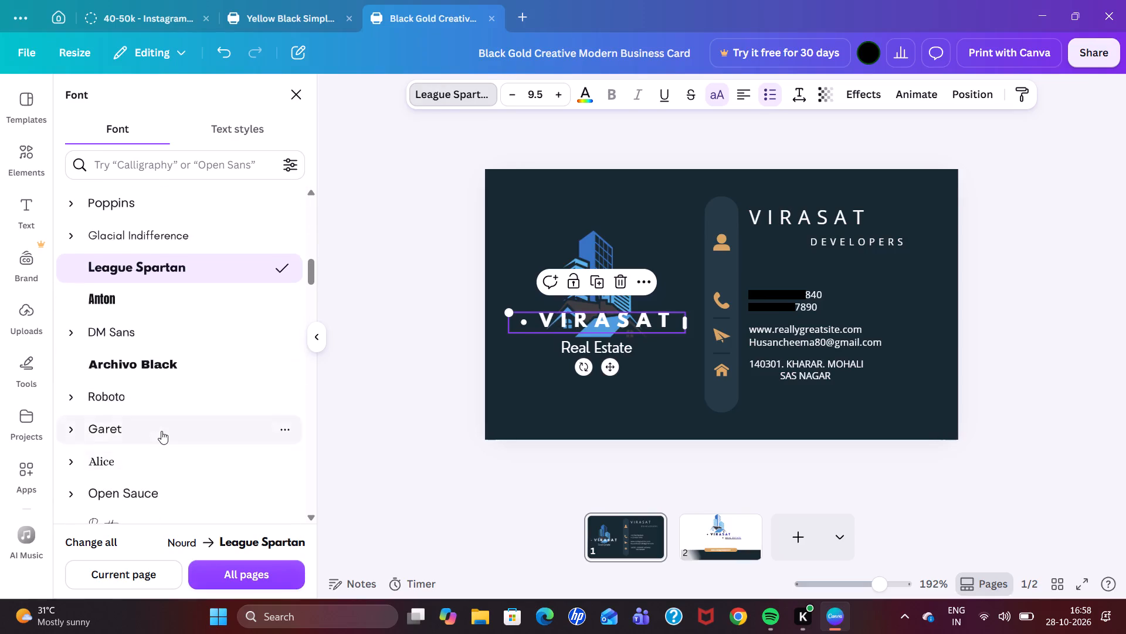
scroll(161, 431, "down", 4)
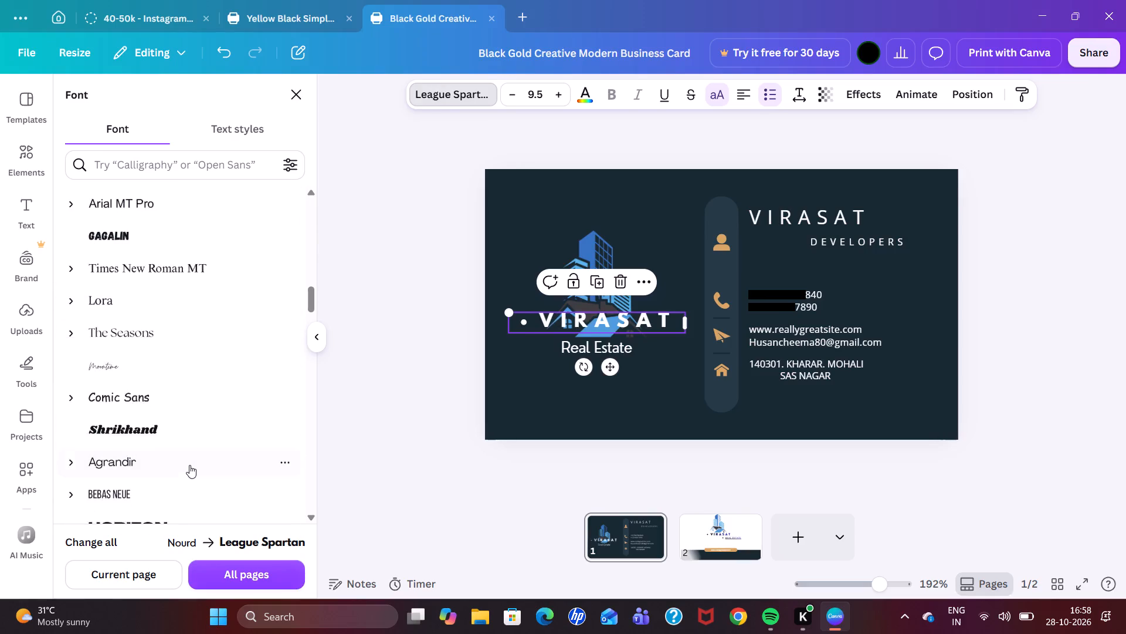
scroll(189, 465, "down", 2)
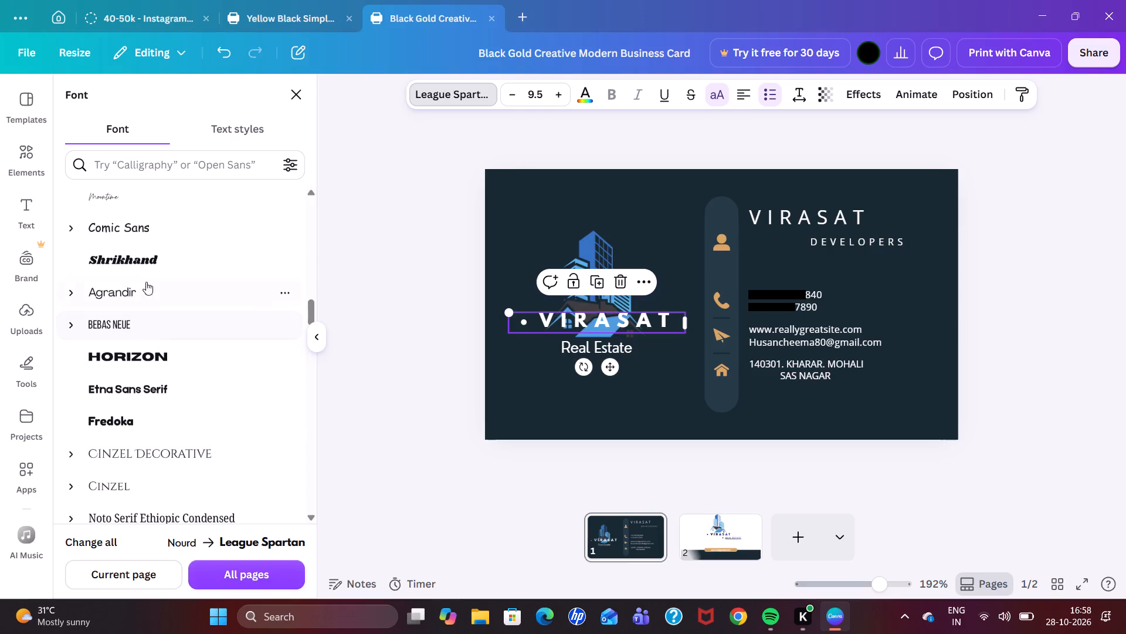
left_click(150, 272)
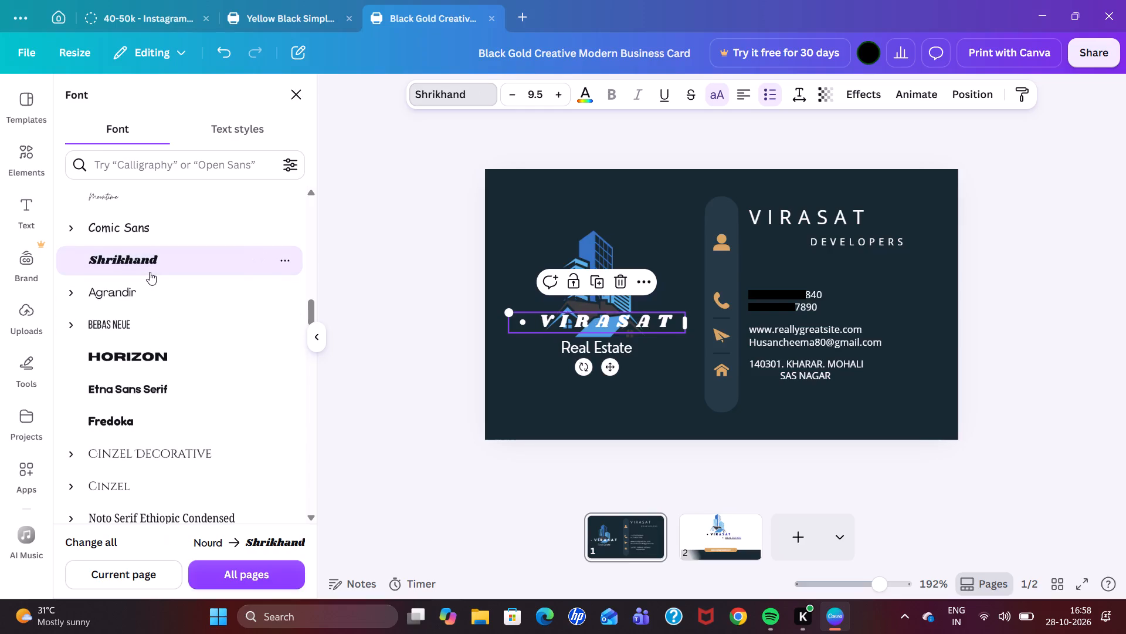
Try HK Modular and Bukhari Script on the front logo's "VIRASAT" text and settle on the Norwester font.
scroll(150, 272, "down", 2)
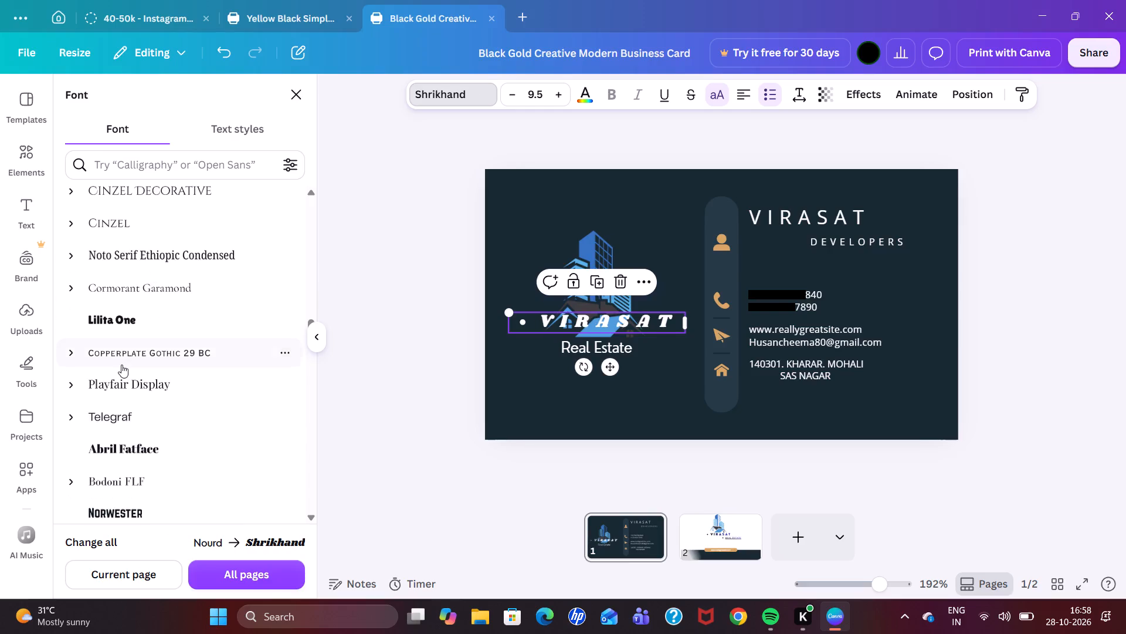
scroll(121, 365, "down", 3)
left_click(121, 365)
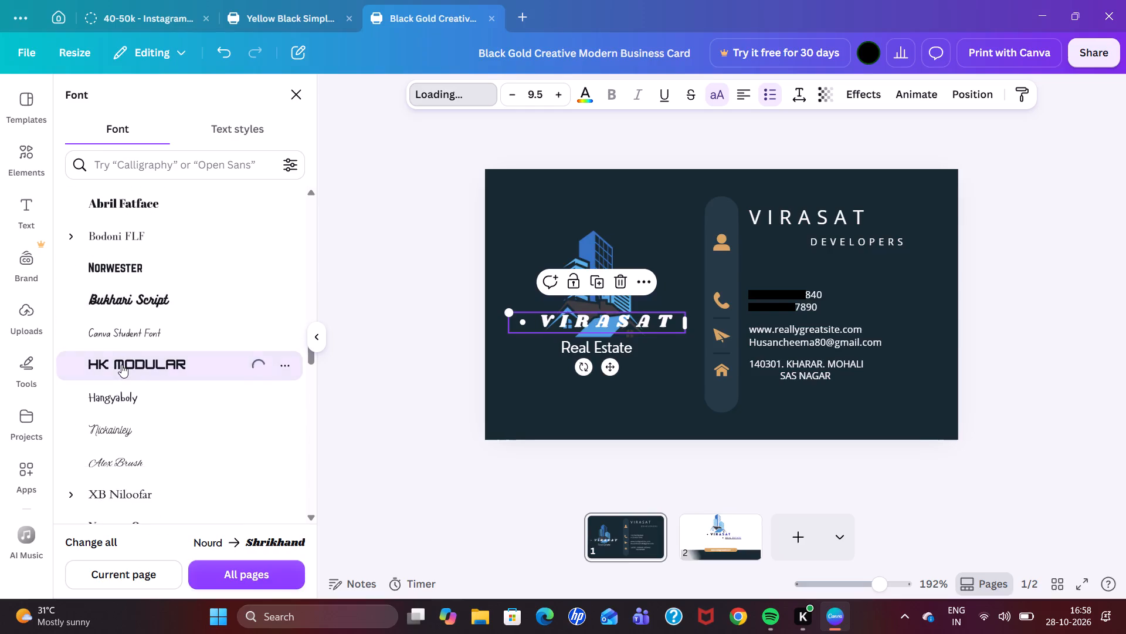
left_click(147, 292)
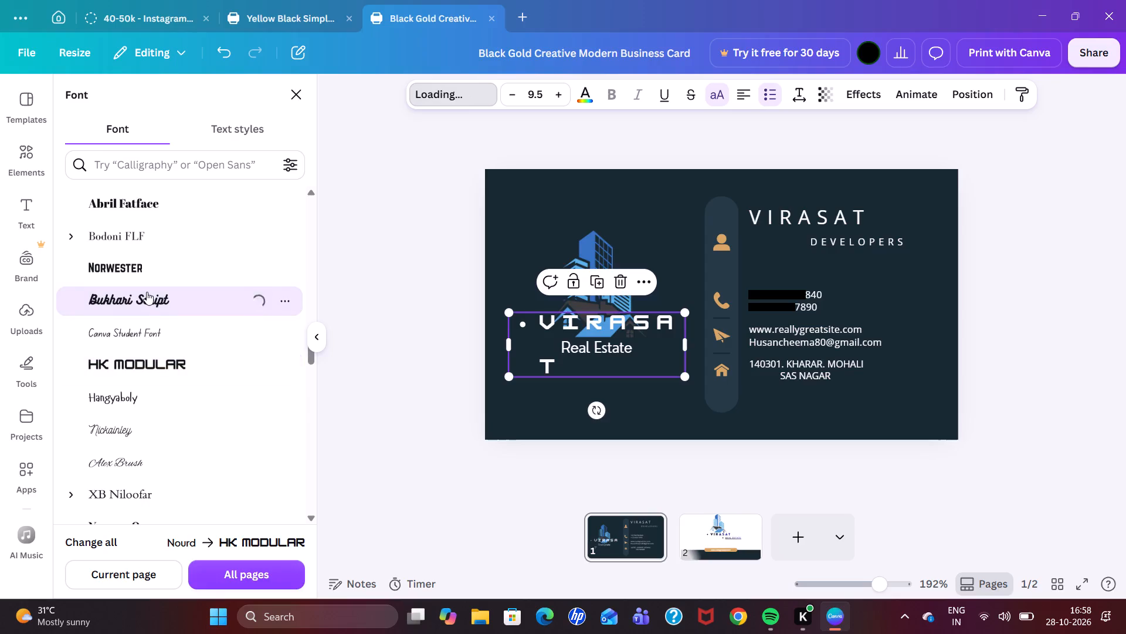
left_click(135, 267)
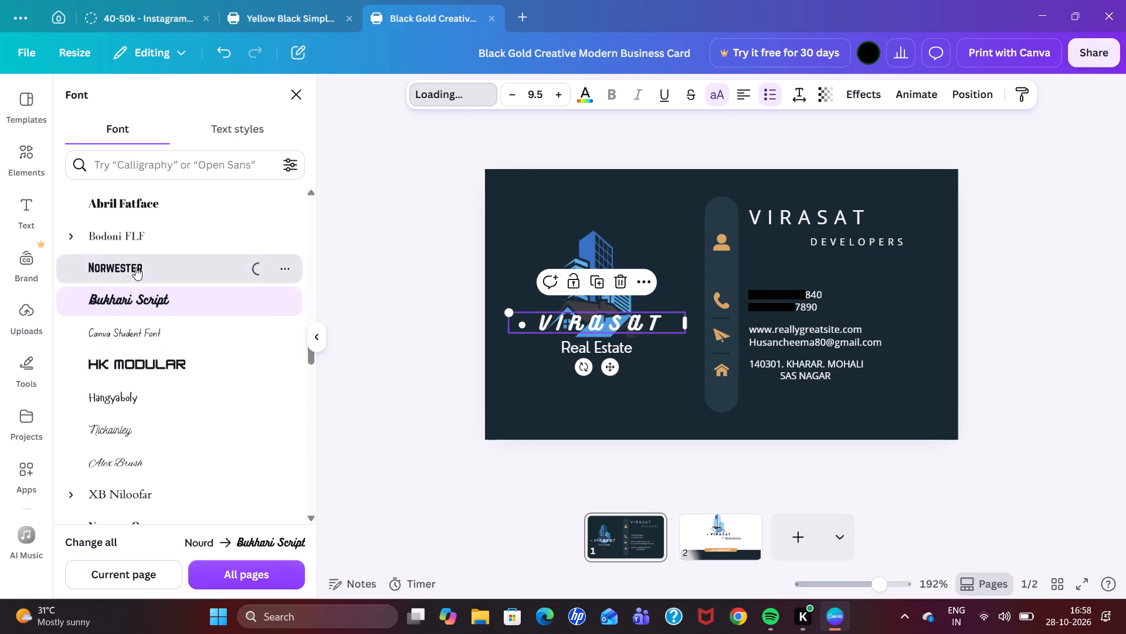
Look further through the fonts and set the front logo's "VIRASAT" text to Lovelo.
scroll(165, 364, "down", 2)
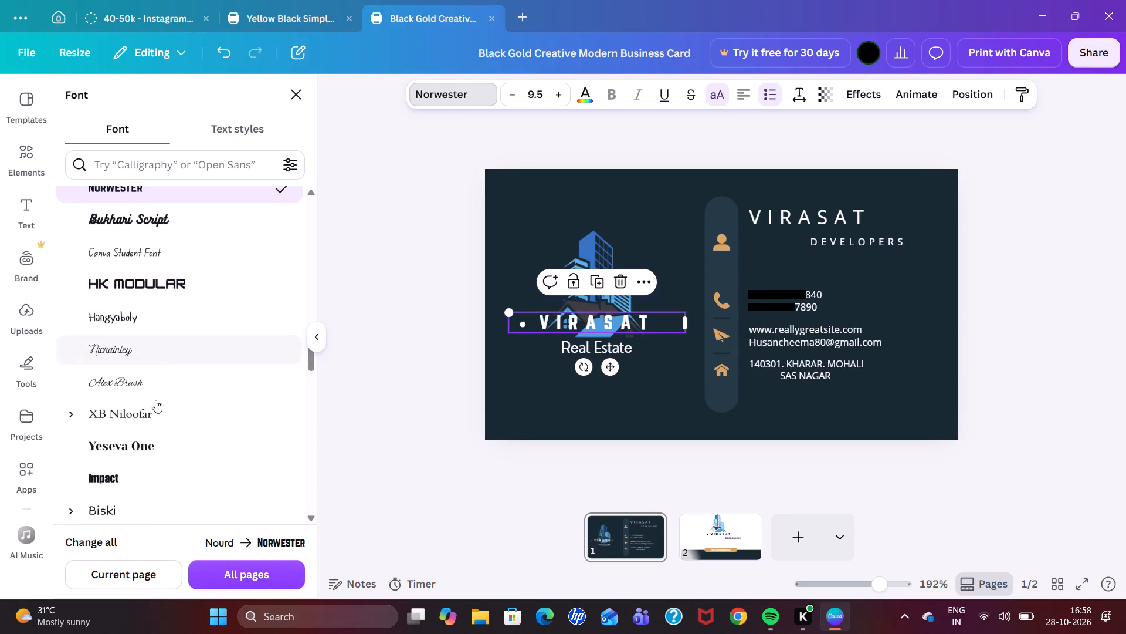
scroll(157, 424, "down", 4)
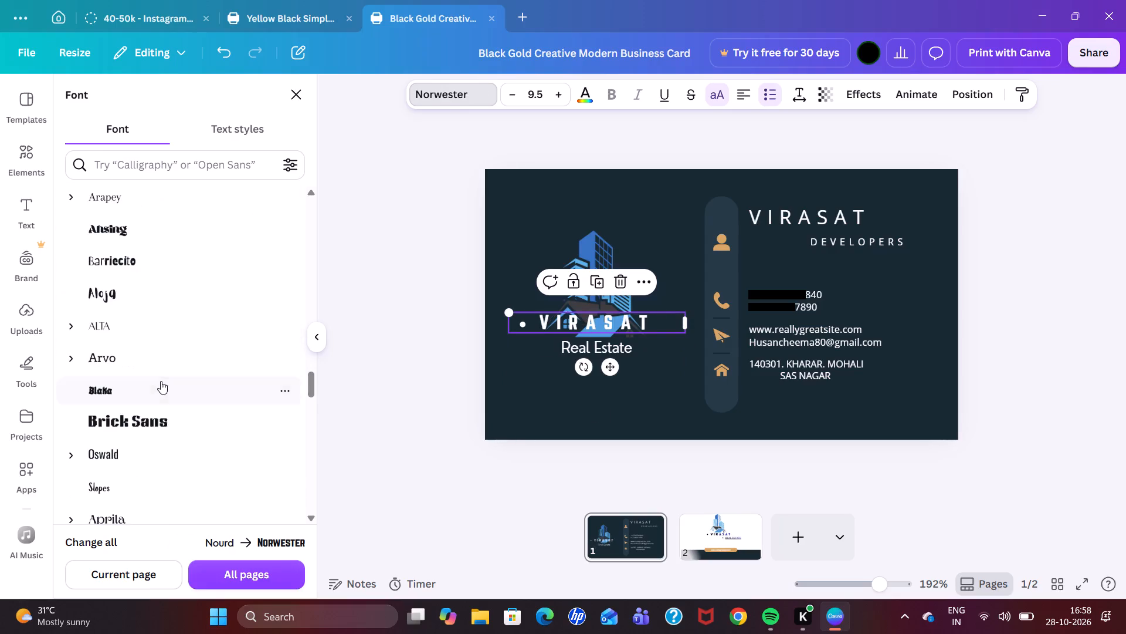
scroll(161, 381, "down", 6)
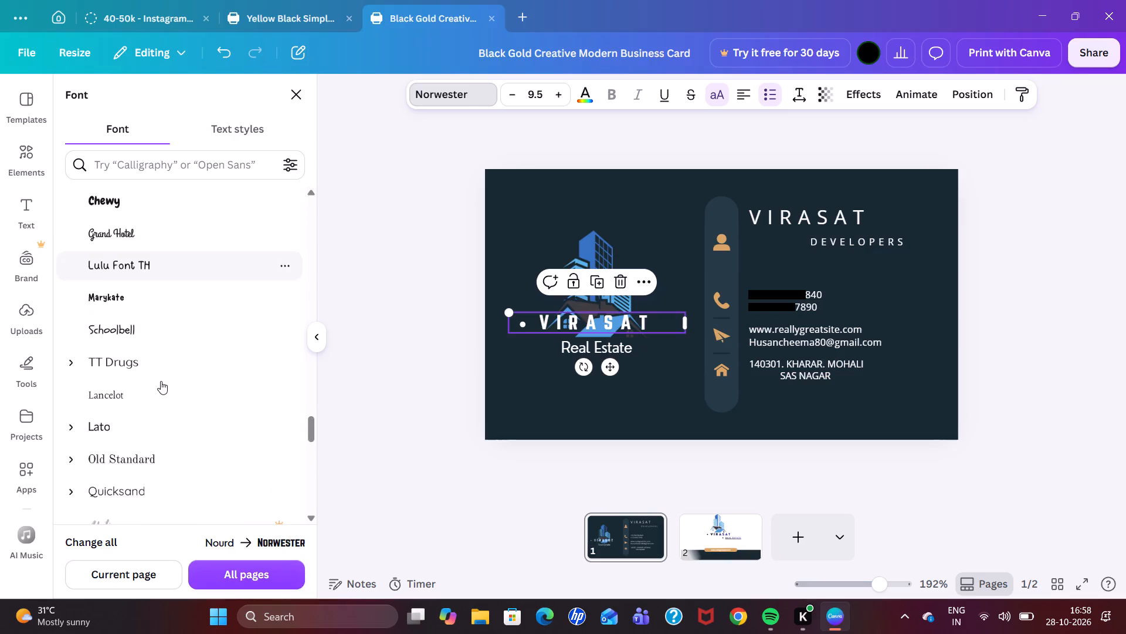
scroll(161, 381, "down", 8)
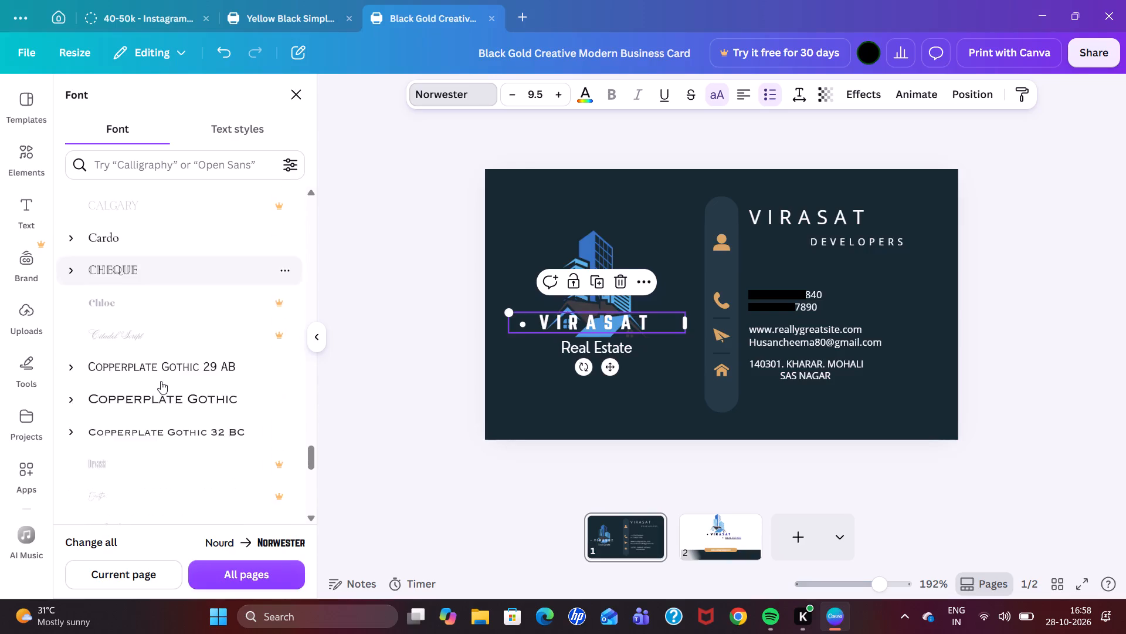
scroll(161, 381, "down", 4)
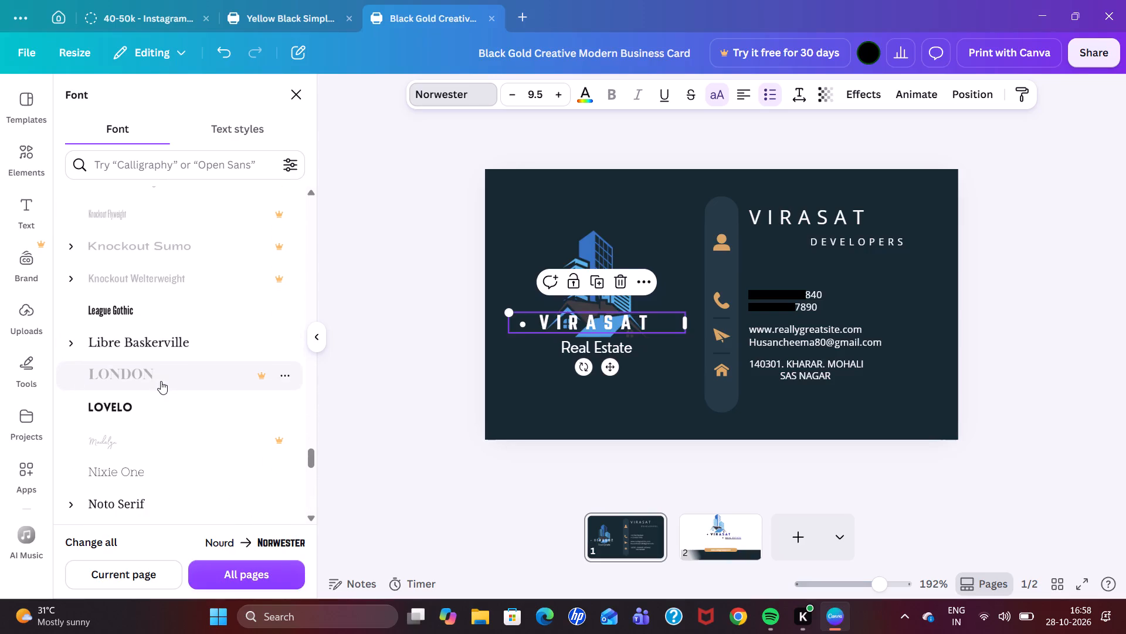
left_click(155, 404)
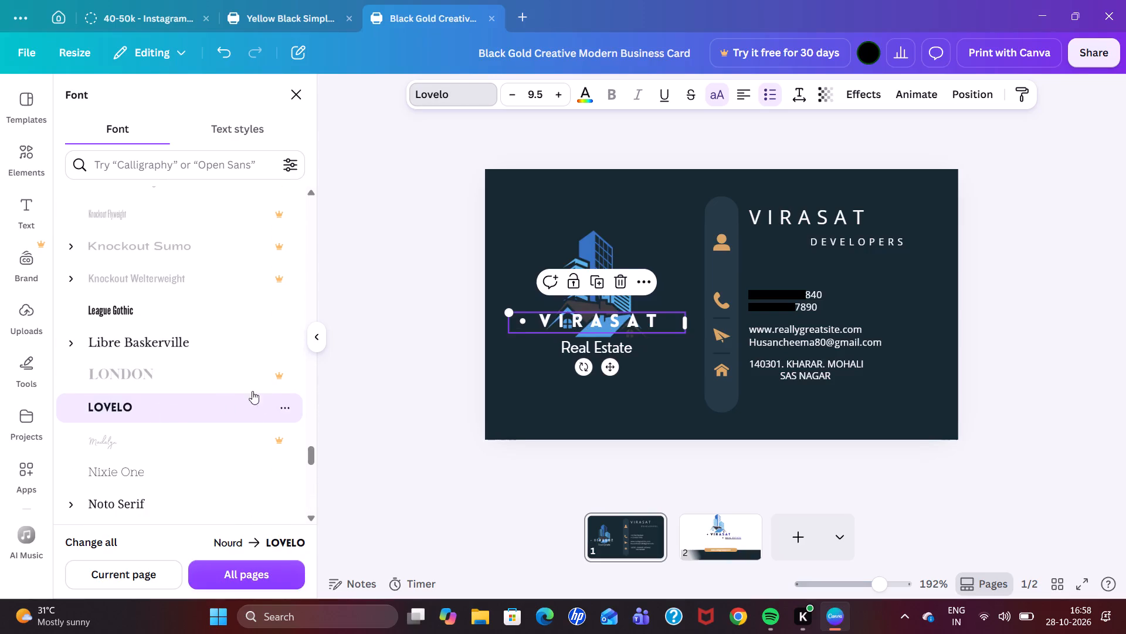
scroll(184, 329, "up", 1)
left_click(402, 370)
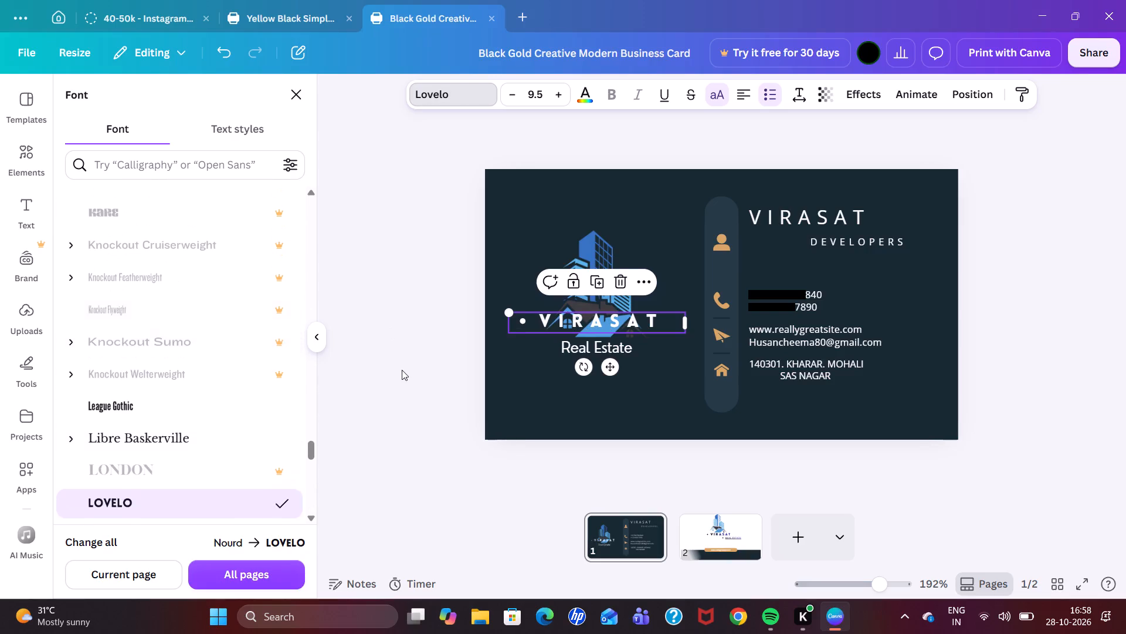
left_click(681, 373)
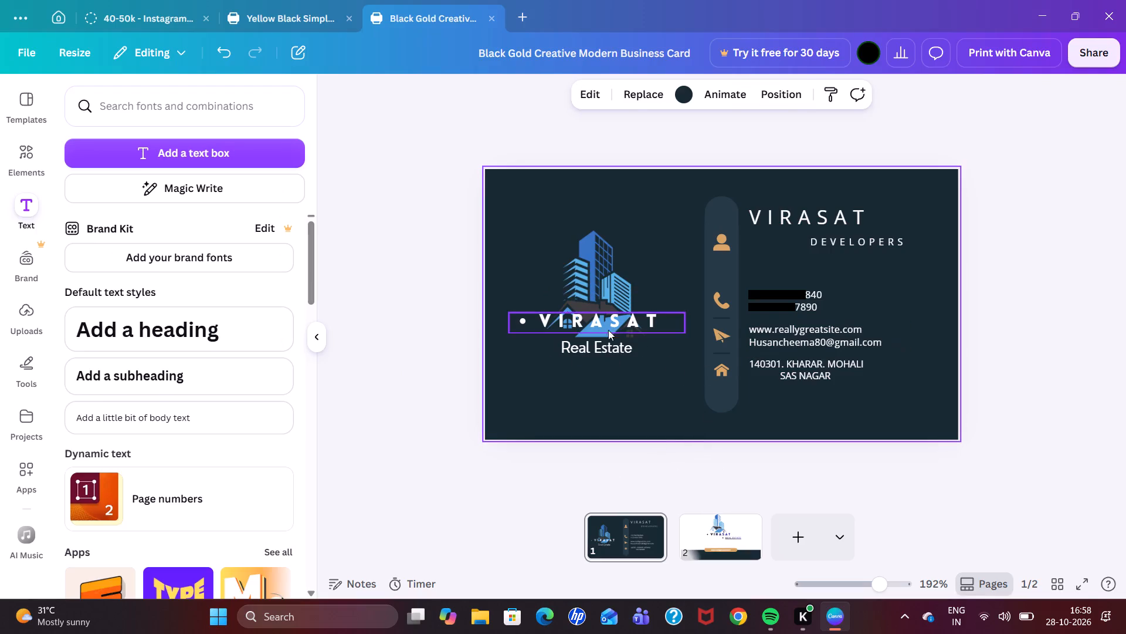
Try strikethrough on the "Real Estate" text below the front logo, and underline it instead.
left_click(600, 346)
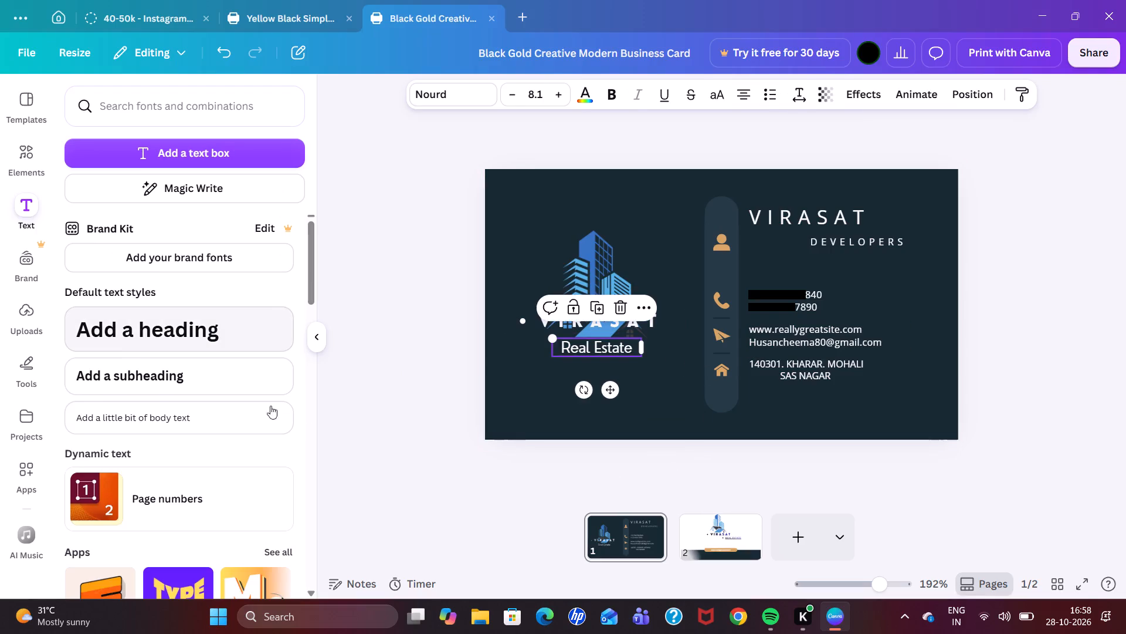
left_click(379, 430)
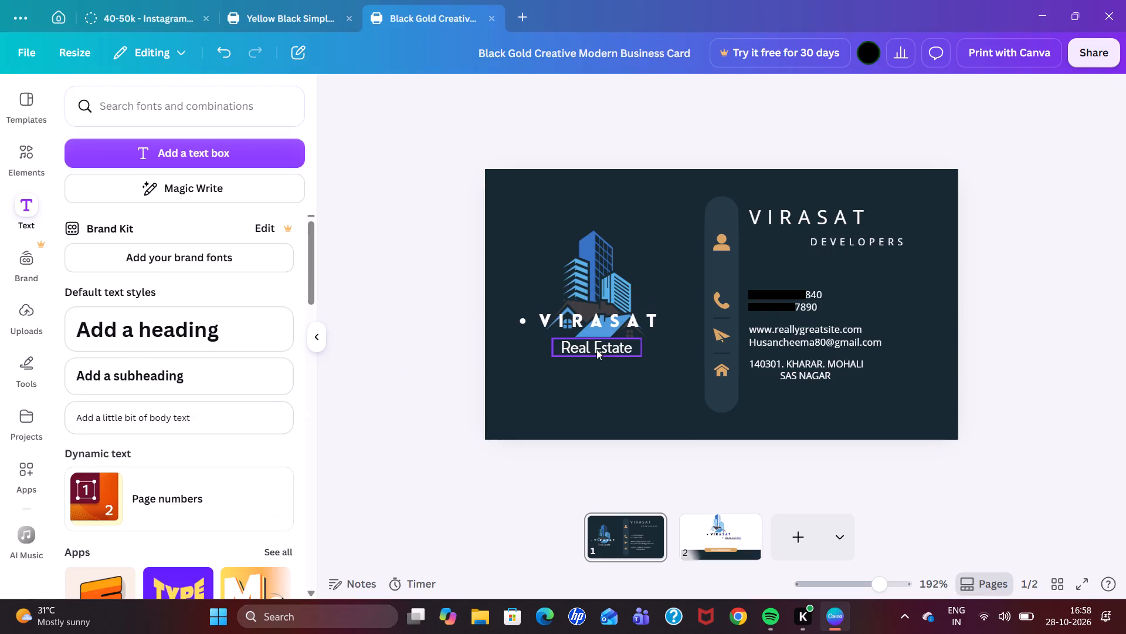
left_click(596, 349)
left_click(679, 97)
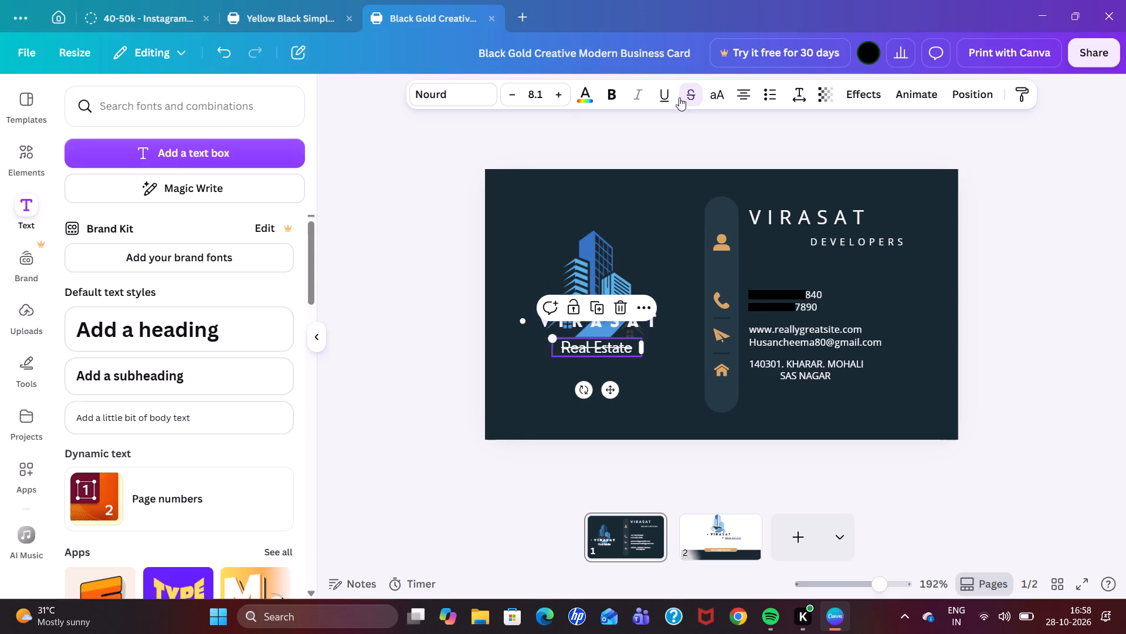
left_click(679, 97)
left_click(665, 93)
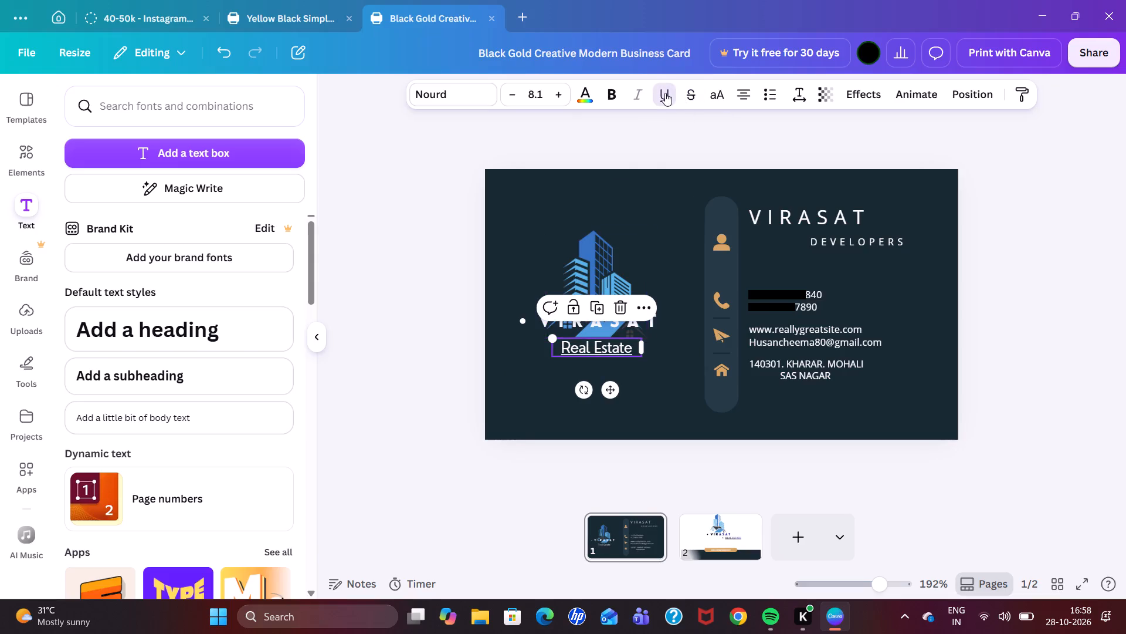
left_click(665, 93)
left_click(665, 93)
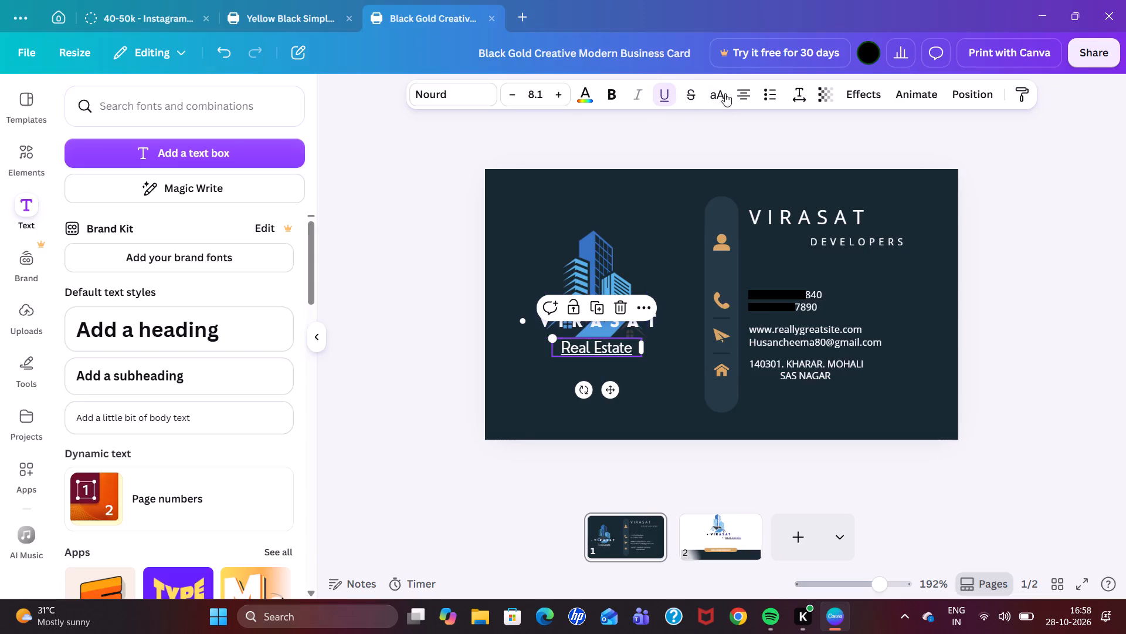
Change the underlined "Real Estate" text on the front of the card to all uppercase.
left_click(720, 97)
left_click(720, 97)
left_click(720, 97)
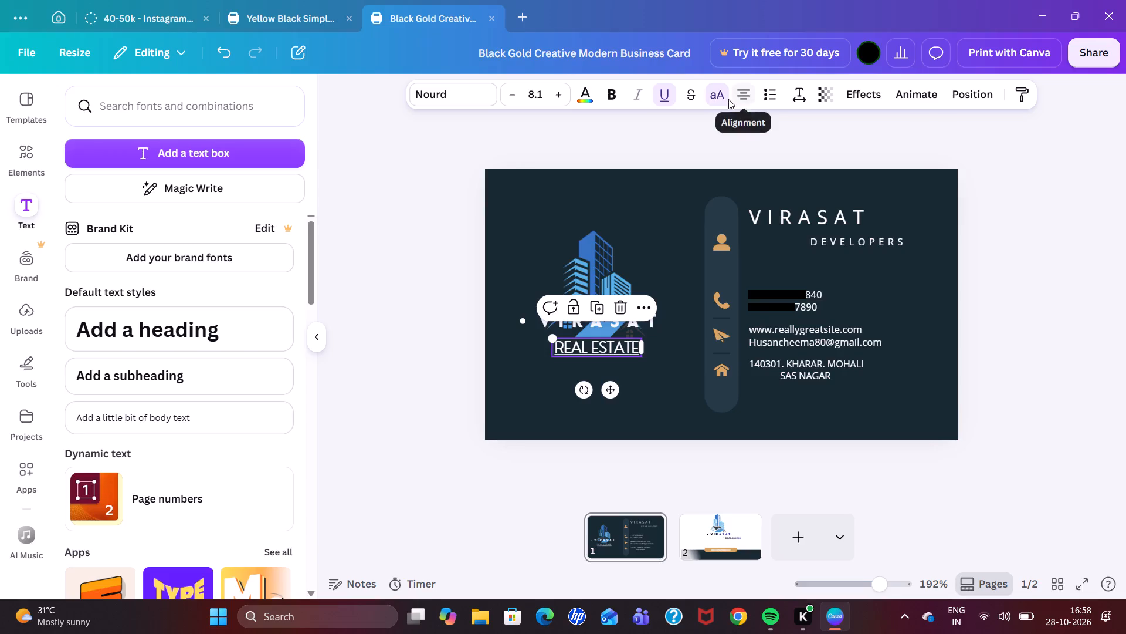
left_click(741, 99)
left_click(741, 99)
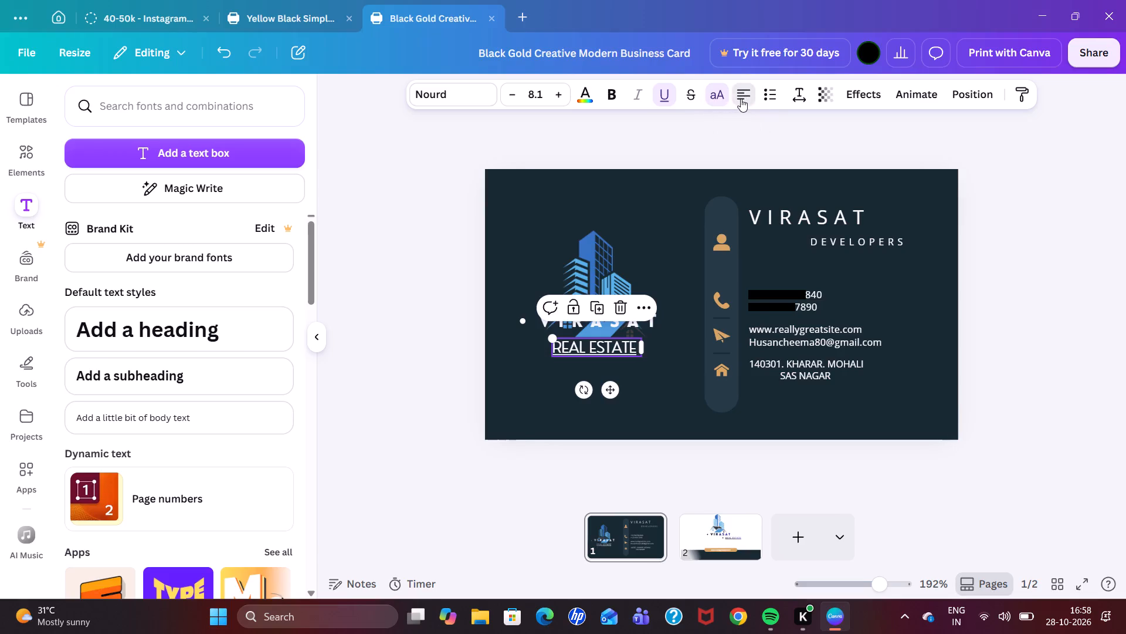
left_click(741, 99)
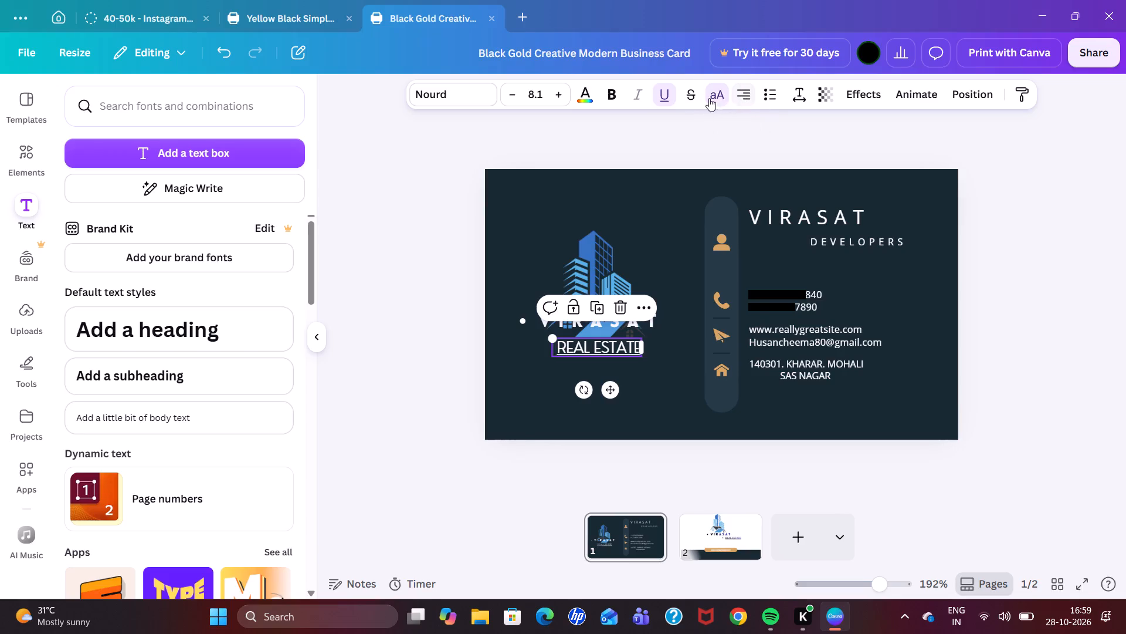
left_click(635, 96)
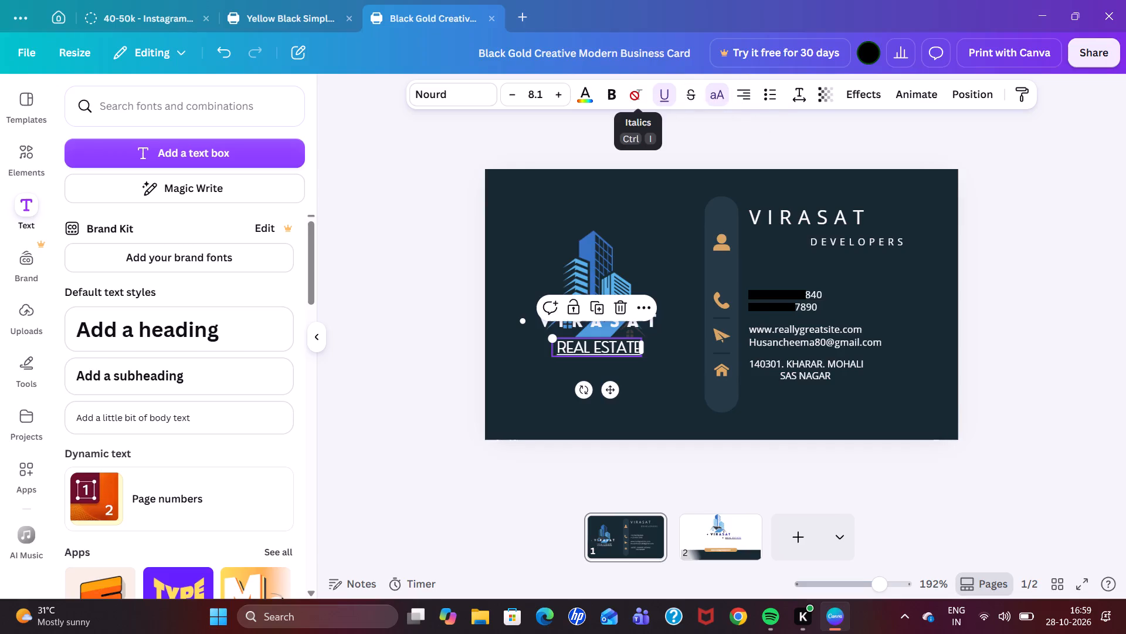
left_click(635, 96)
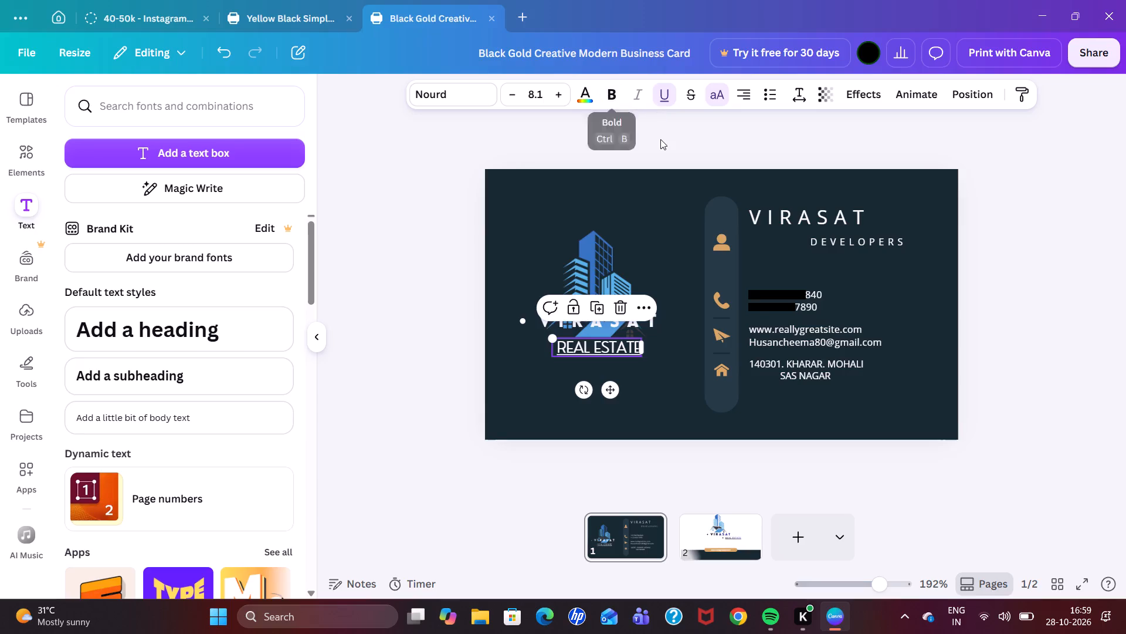
left_click(662, 140)
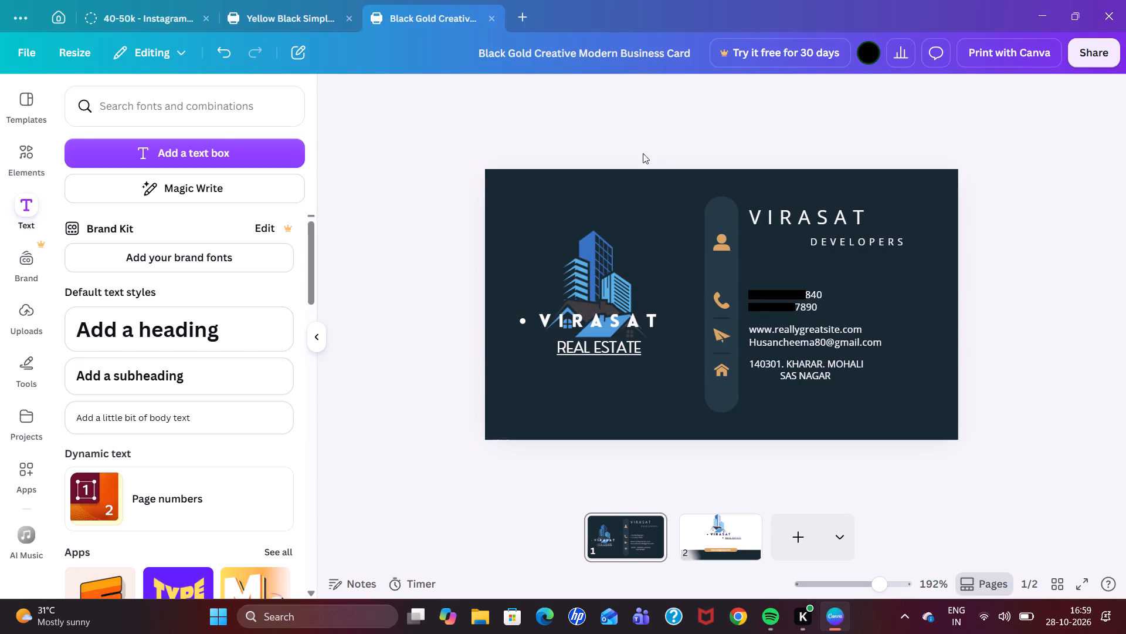